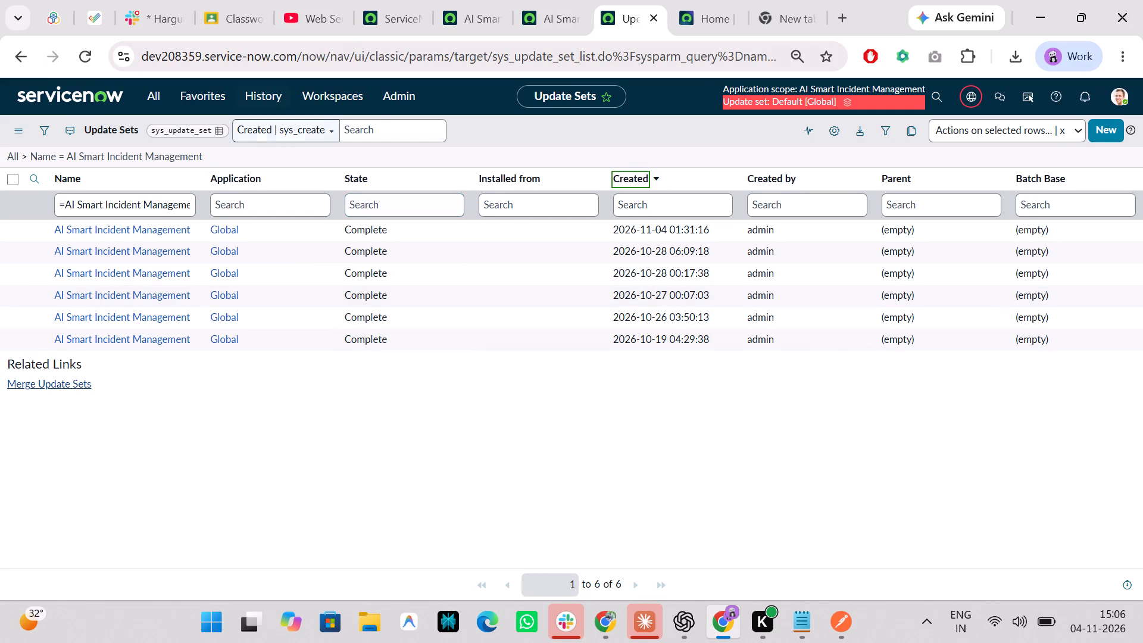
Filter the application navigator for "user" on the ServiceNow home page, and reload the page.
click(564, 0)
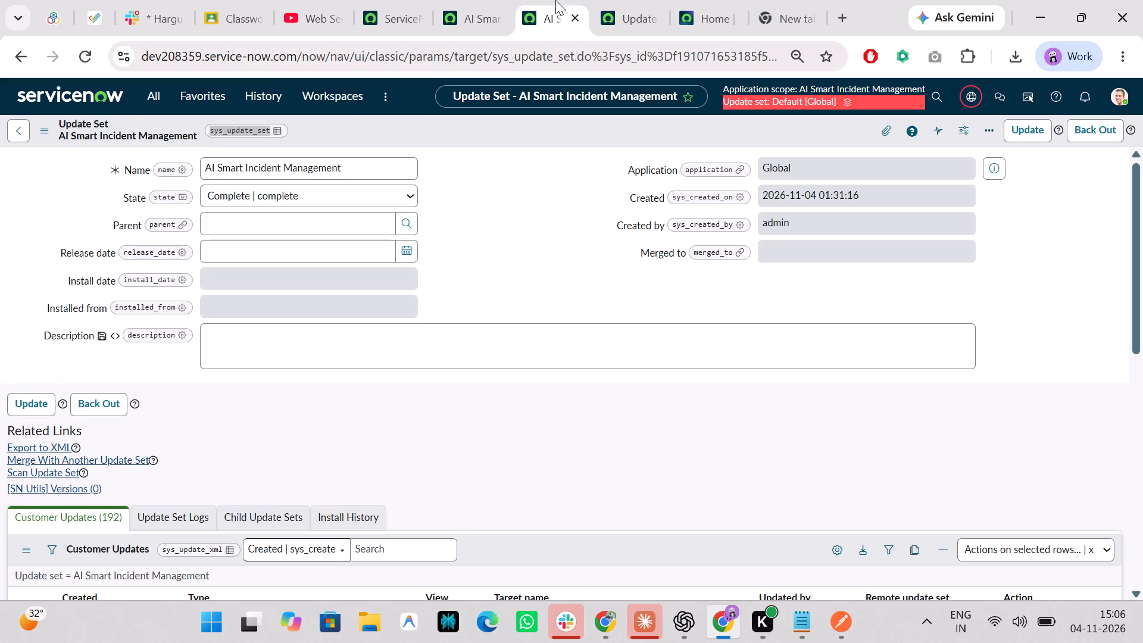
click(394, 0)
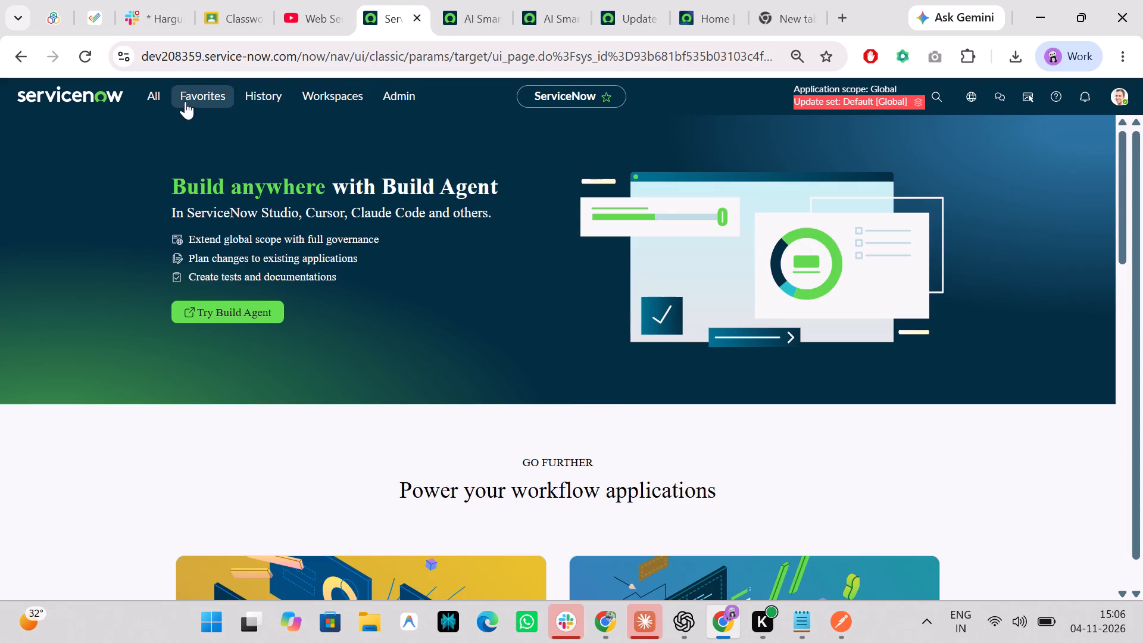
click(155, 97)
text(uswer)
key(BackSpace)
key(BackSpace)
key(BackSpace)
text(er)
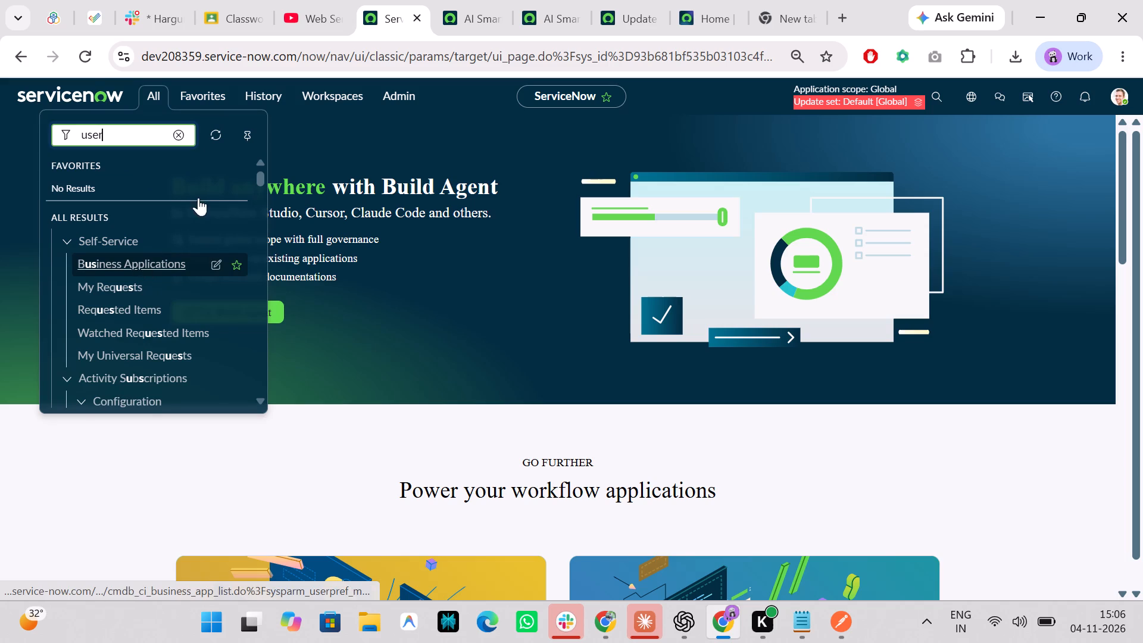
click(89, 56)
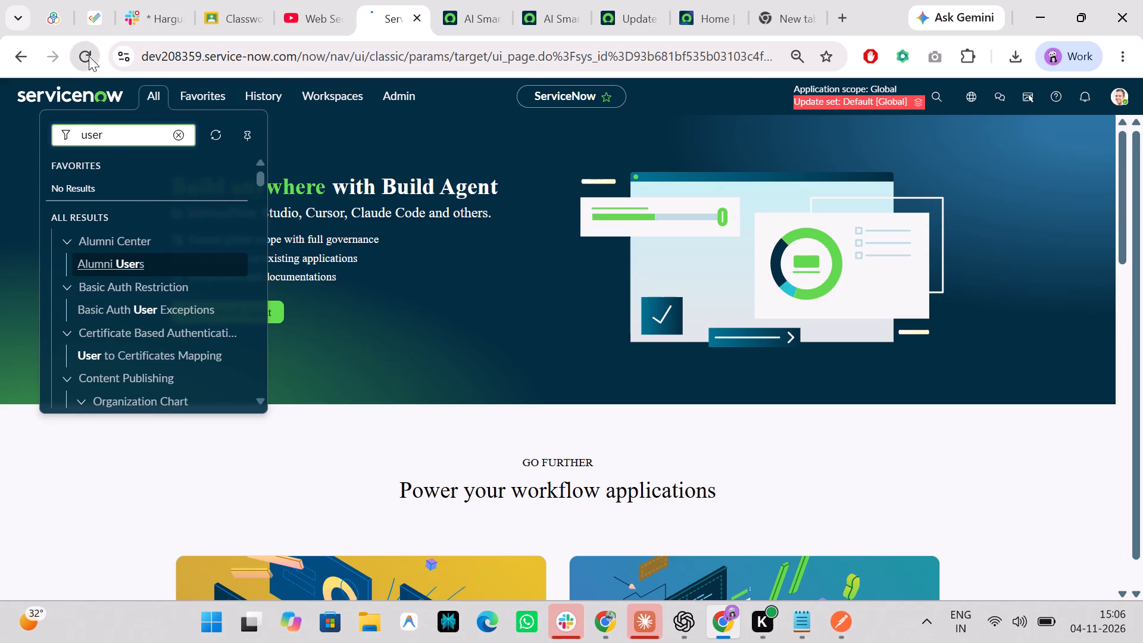
Close the two AI Smart Incident Management update set tabs and the Update Sets list tab.
click(491, 0)
click(497, 21)
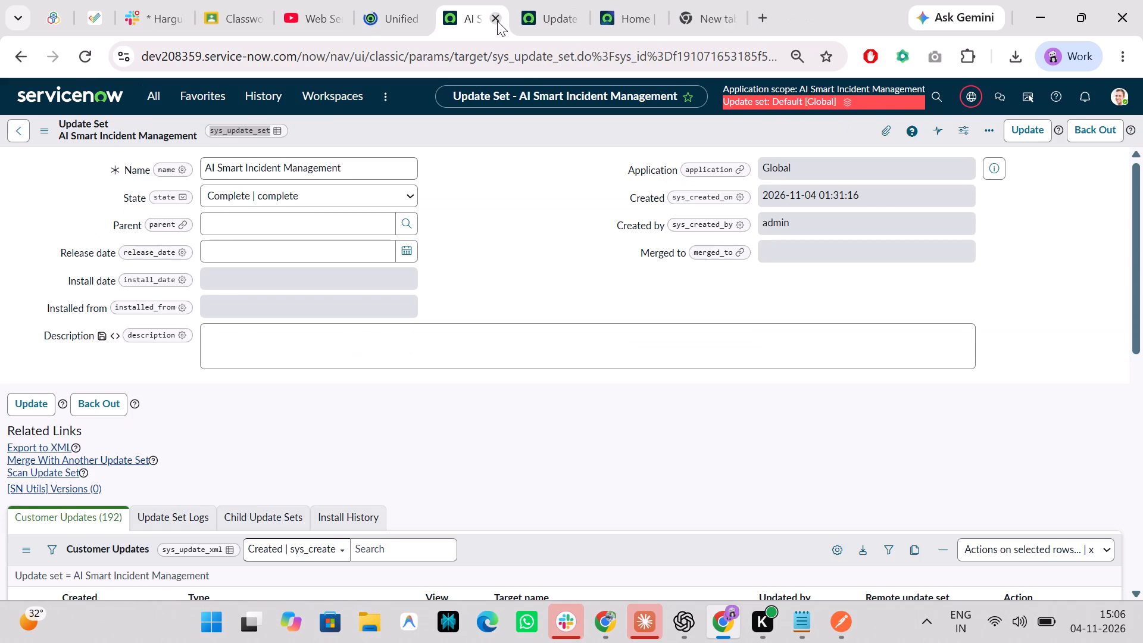
click(497, 21)
click(497, 21)
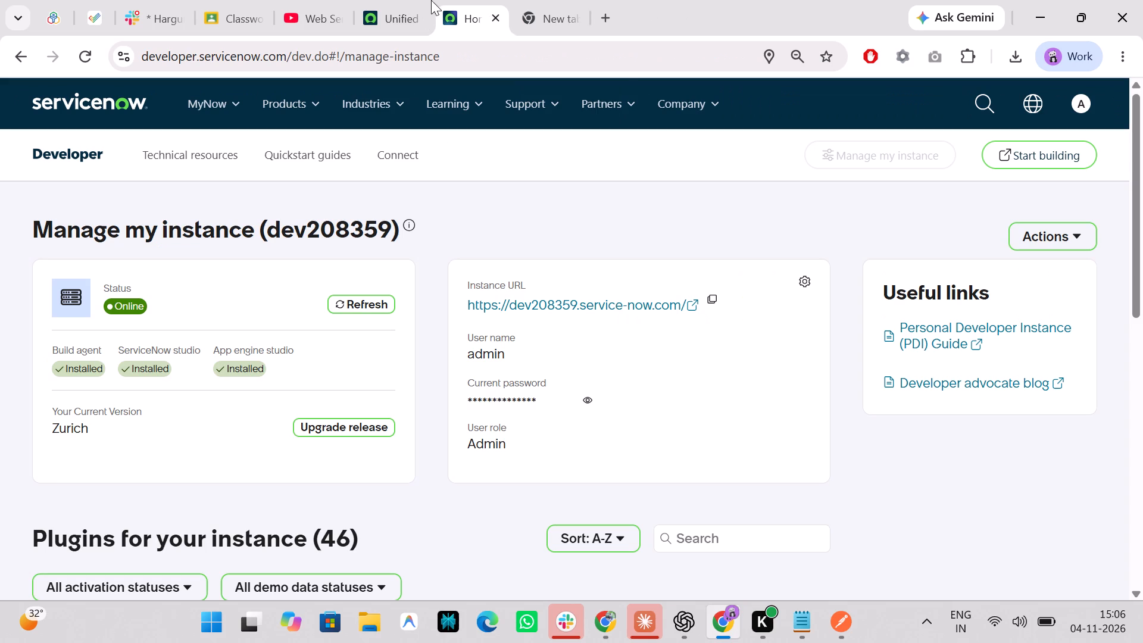
click(419, 0)
click(158, 90)
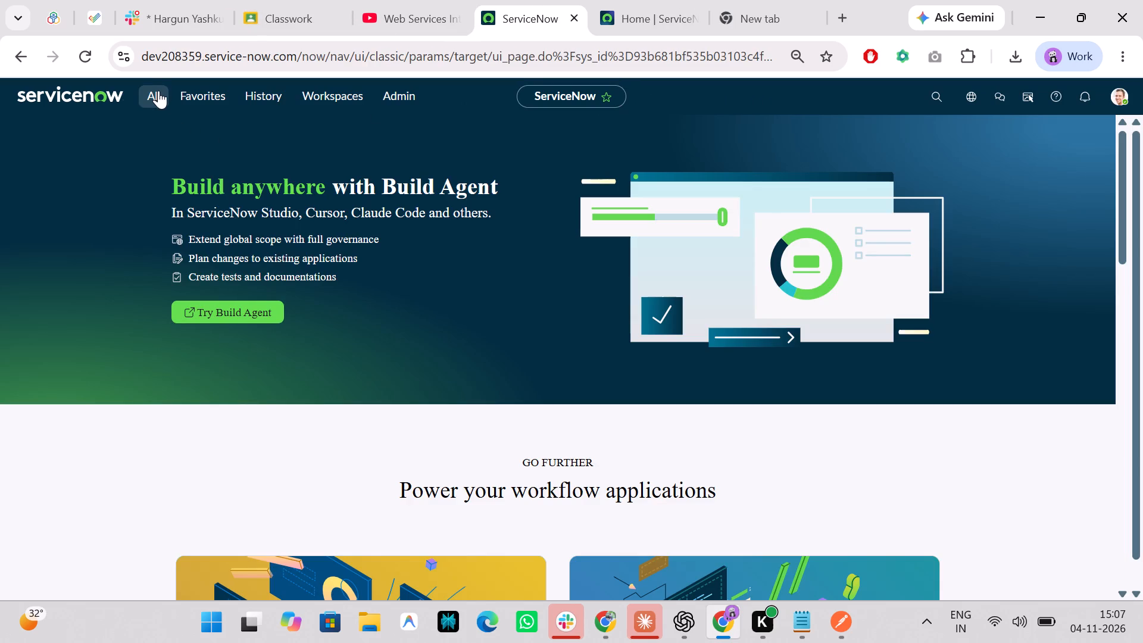
text(user)
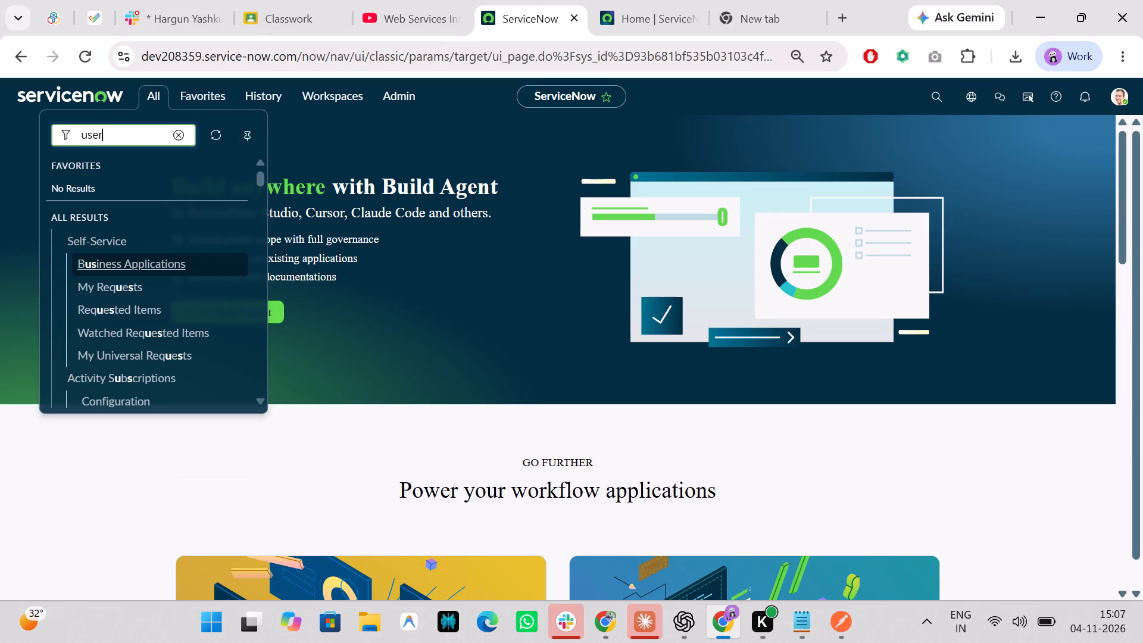
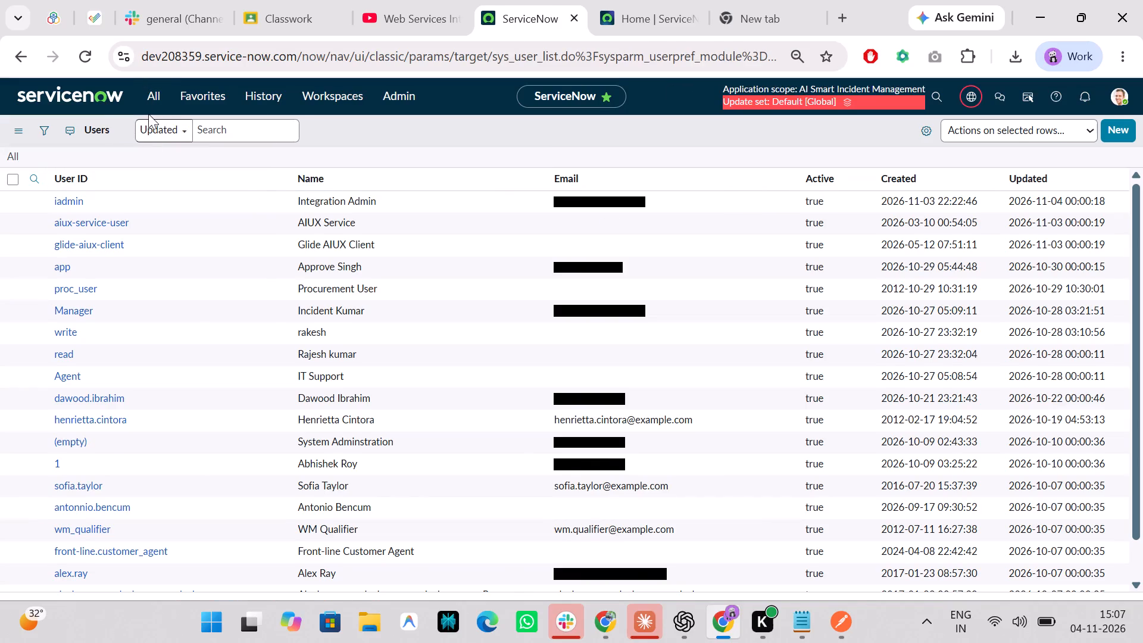
Filter the Users list by User ID "admin" and open the matching user's record.
click(145, 210)
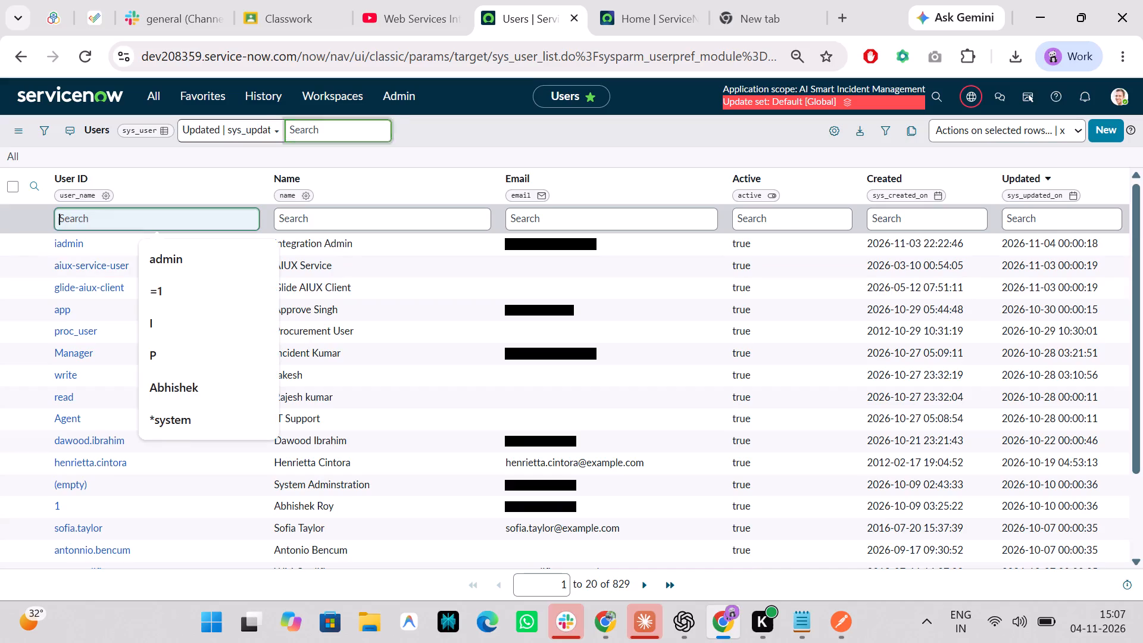
text(admin)
key(Return)
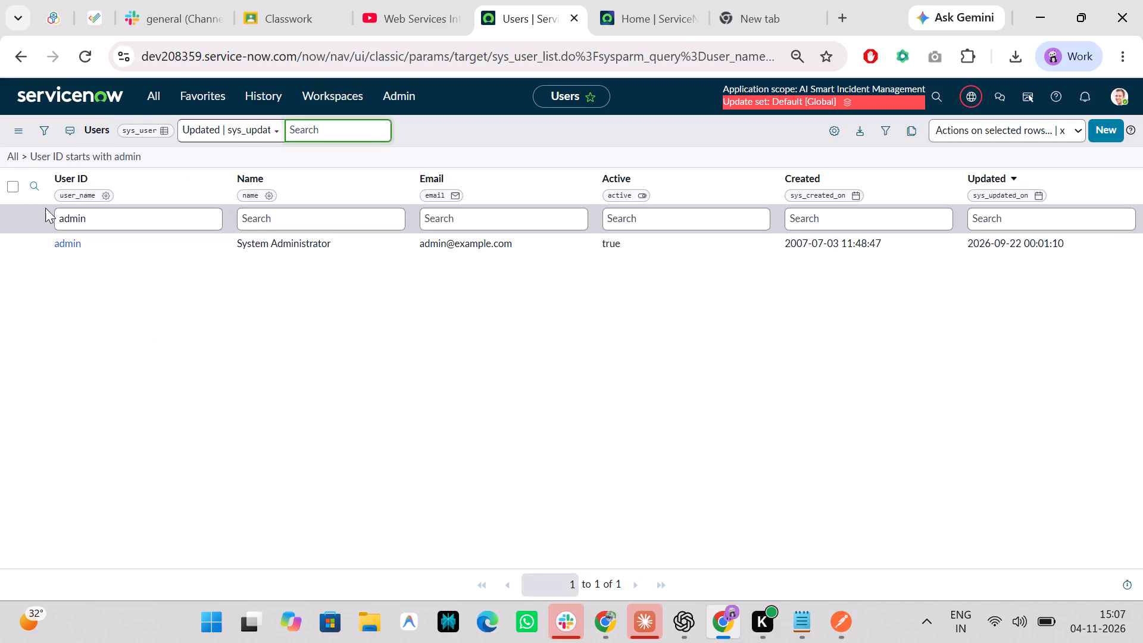
click(74, 244)
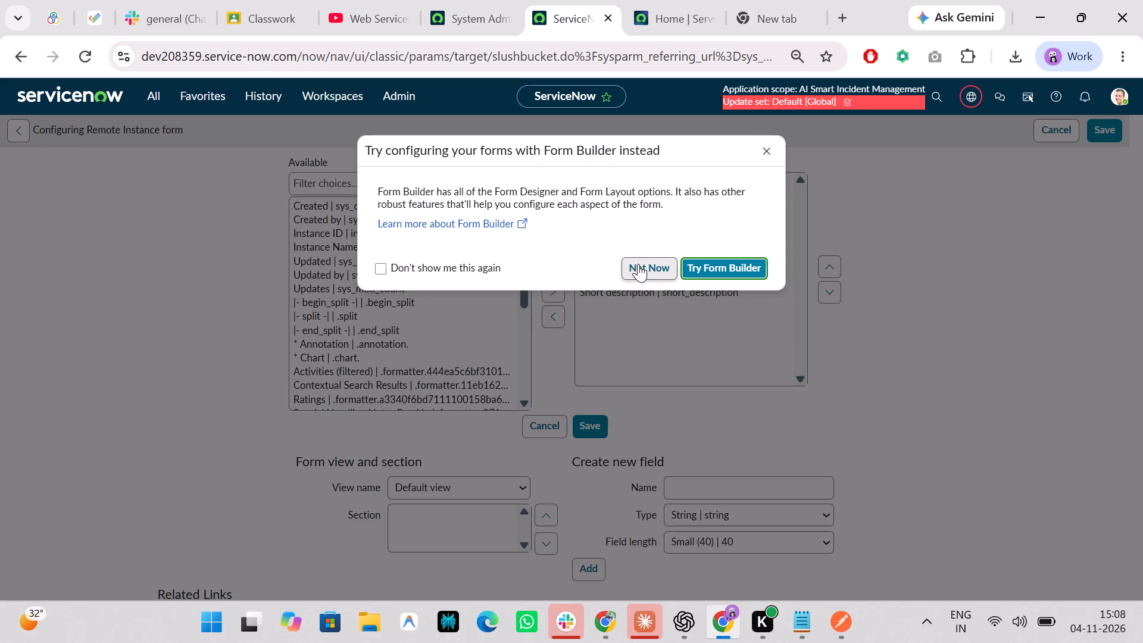
Decline the Form Builder offer and stay in the Remote Instance form layout configuration.
click(647, 262)
double_click(822, 271)
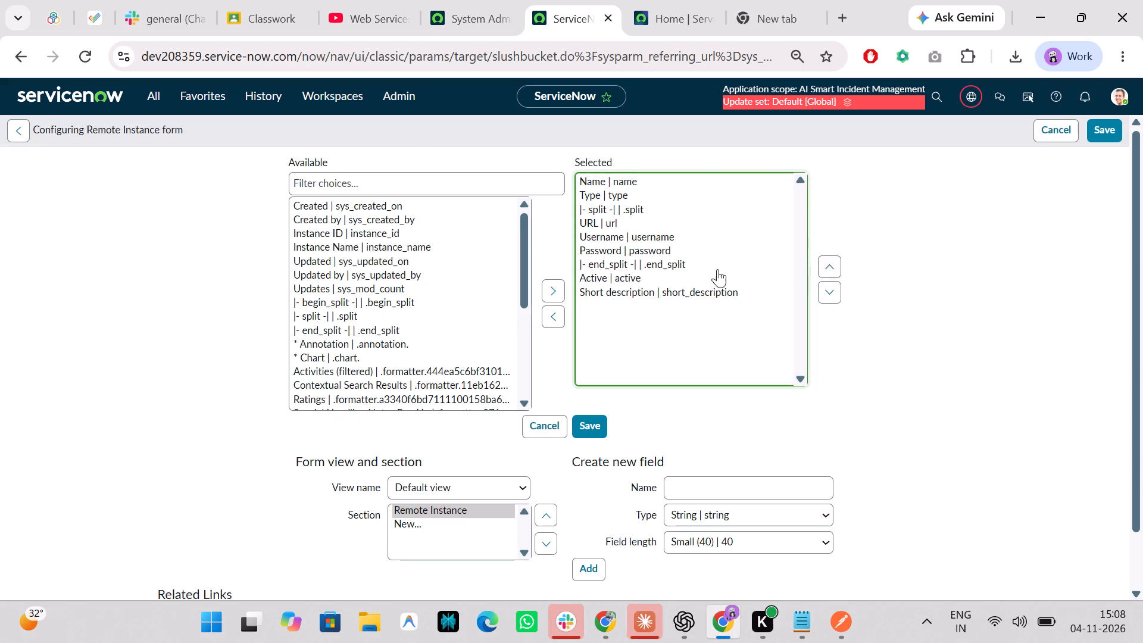
double_click(899, 260)
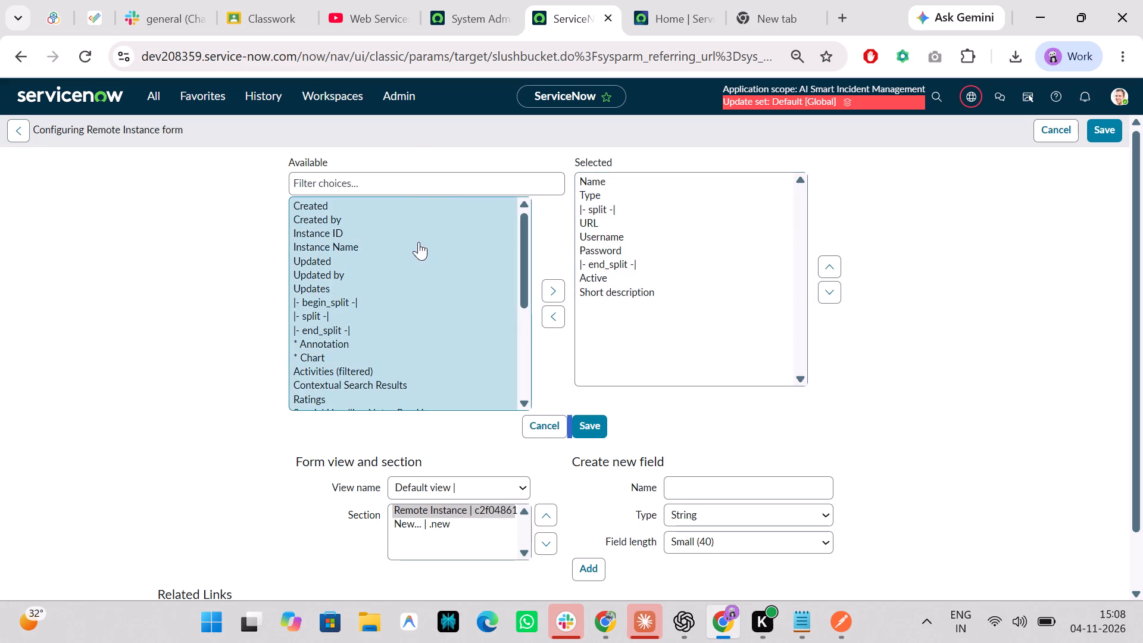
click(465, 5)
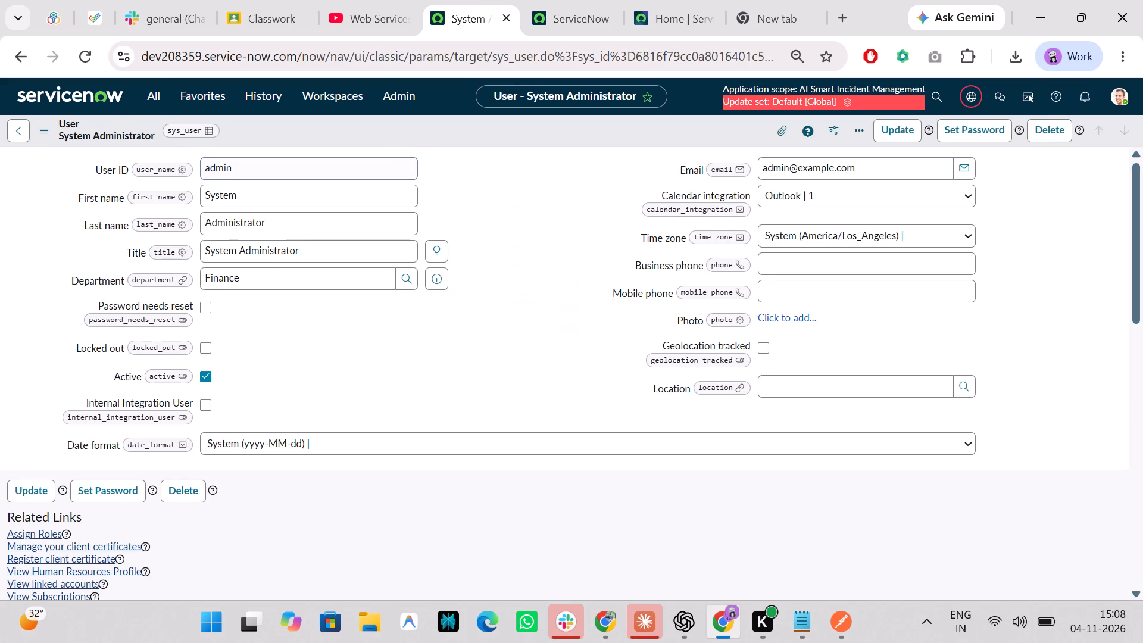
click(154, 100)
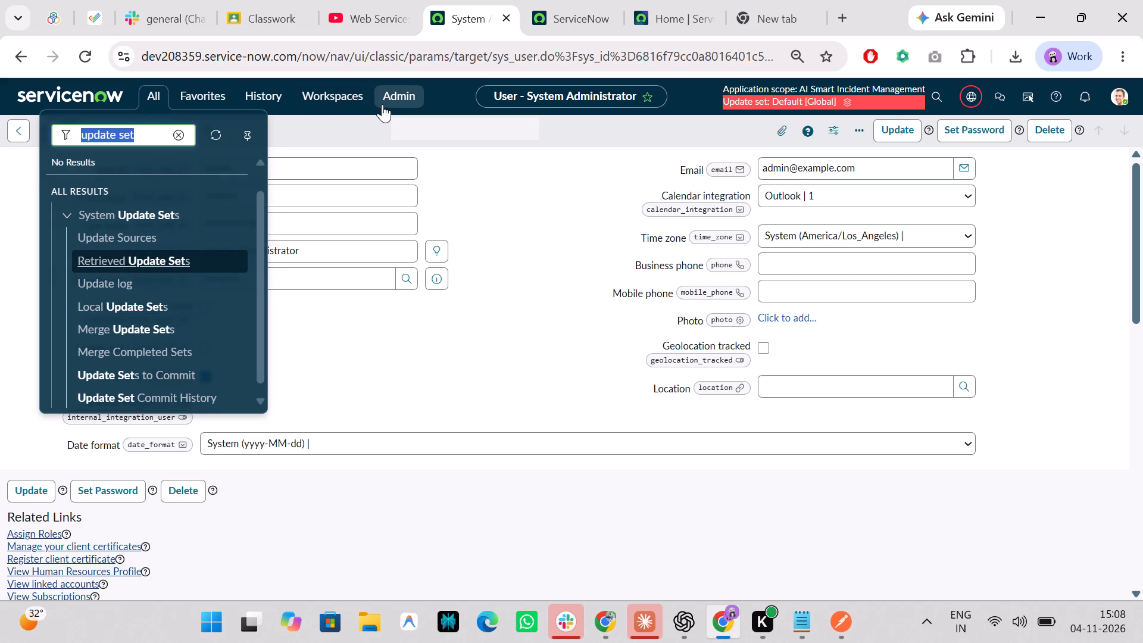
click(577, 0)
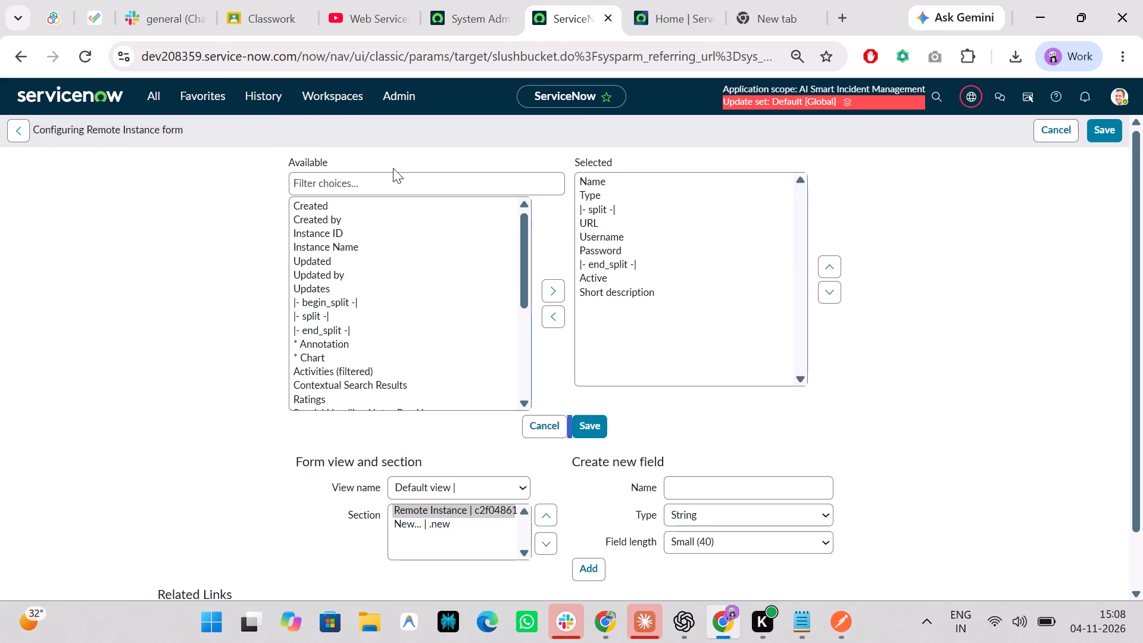
Add the Instance Name and Instance ID fields to the end of the Remote Instance form layout and save it.
double_click(341, 244)
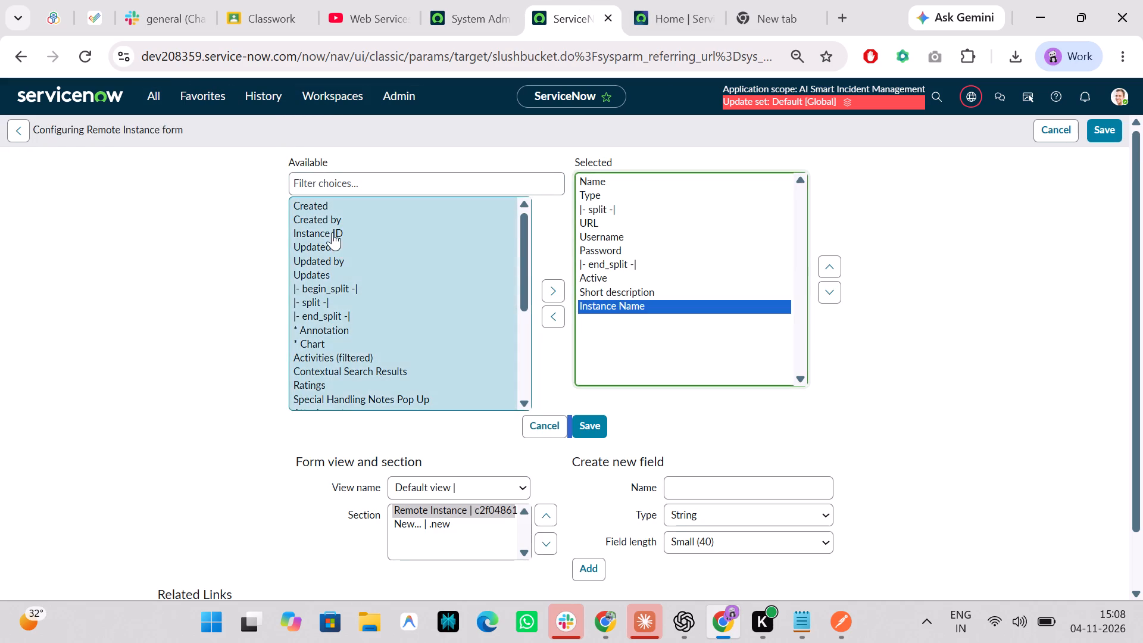
double_click(332, 231)
click(588, 420)
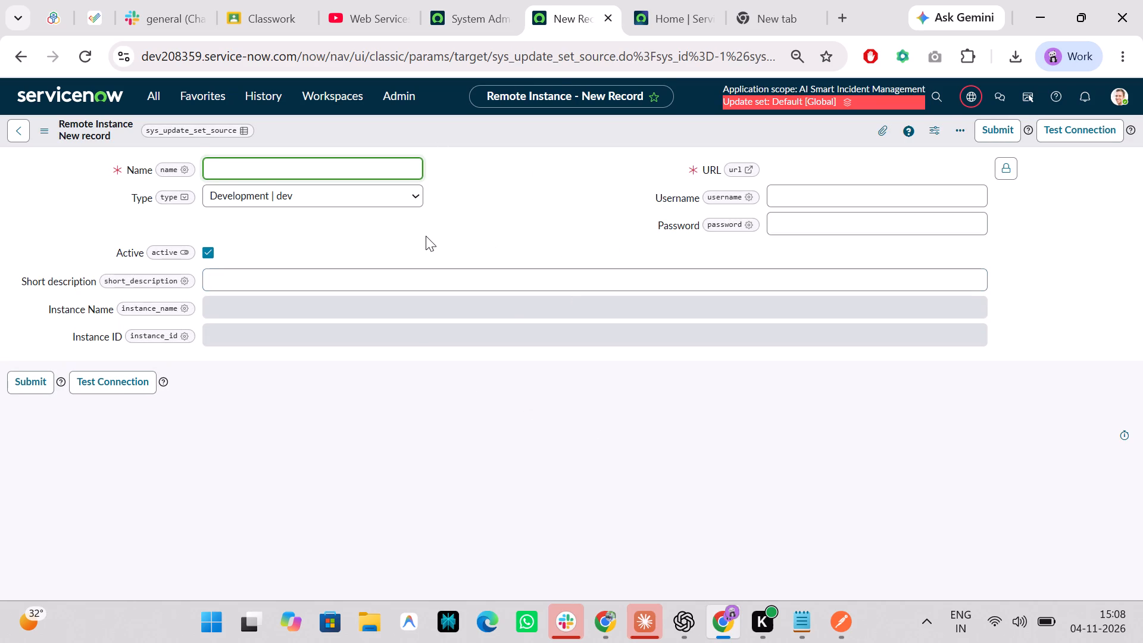
Open the page address of the new Remote Instance record for editing.
click(261, 45)
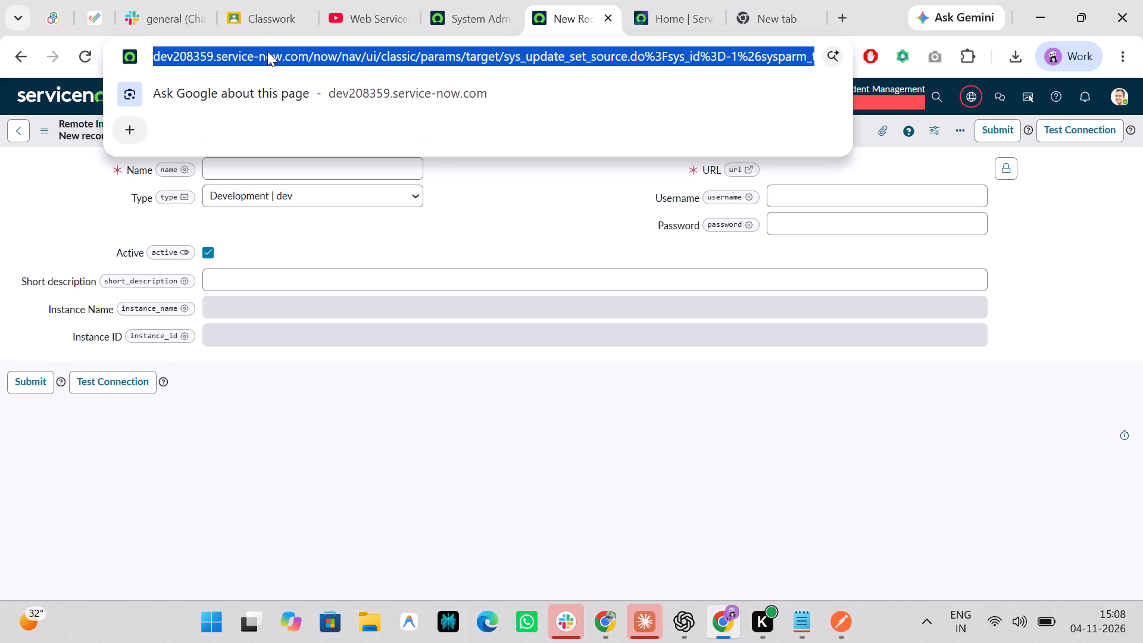
click(269, 53)
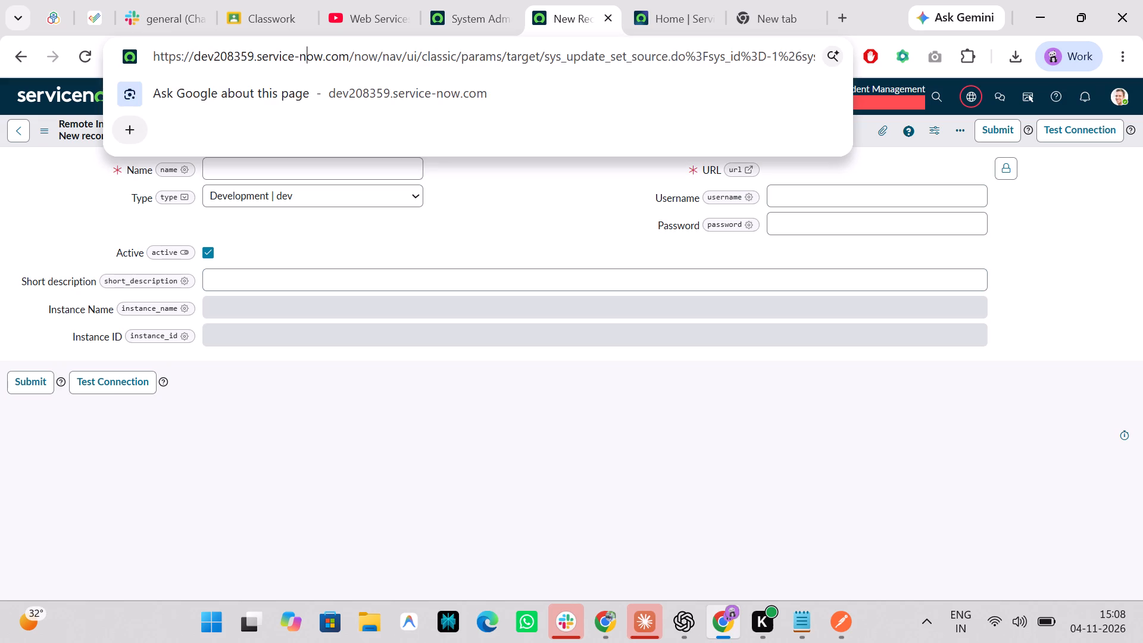
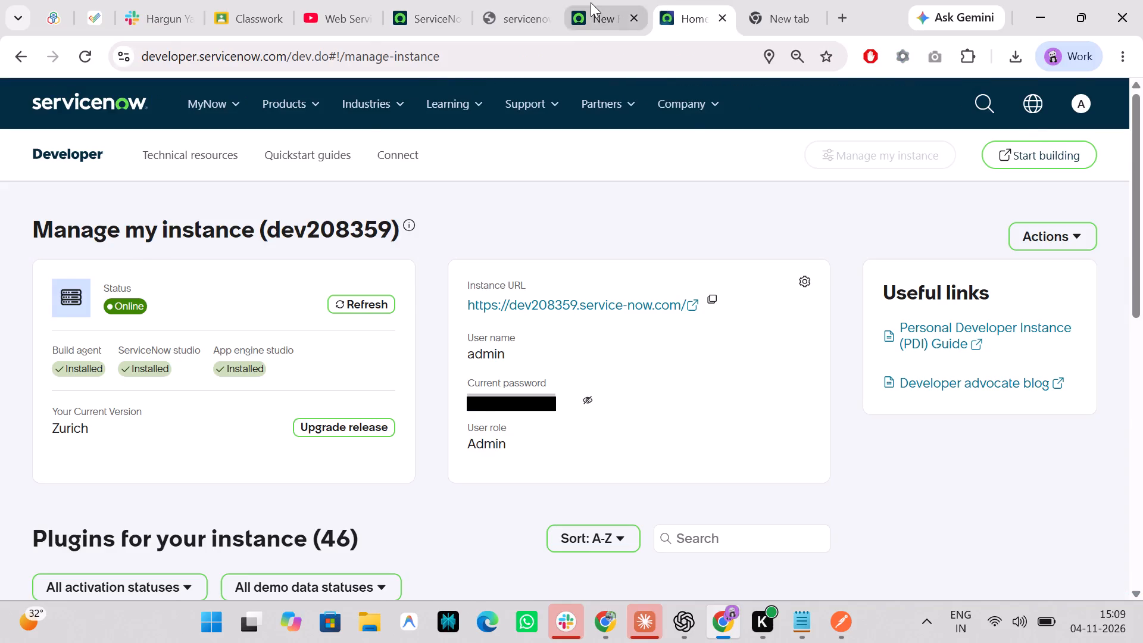
Reload ServiceNow Studio and return to its home page.
click(418, 0)
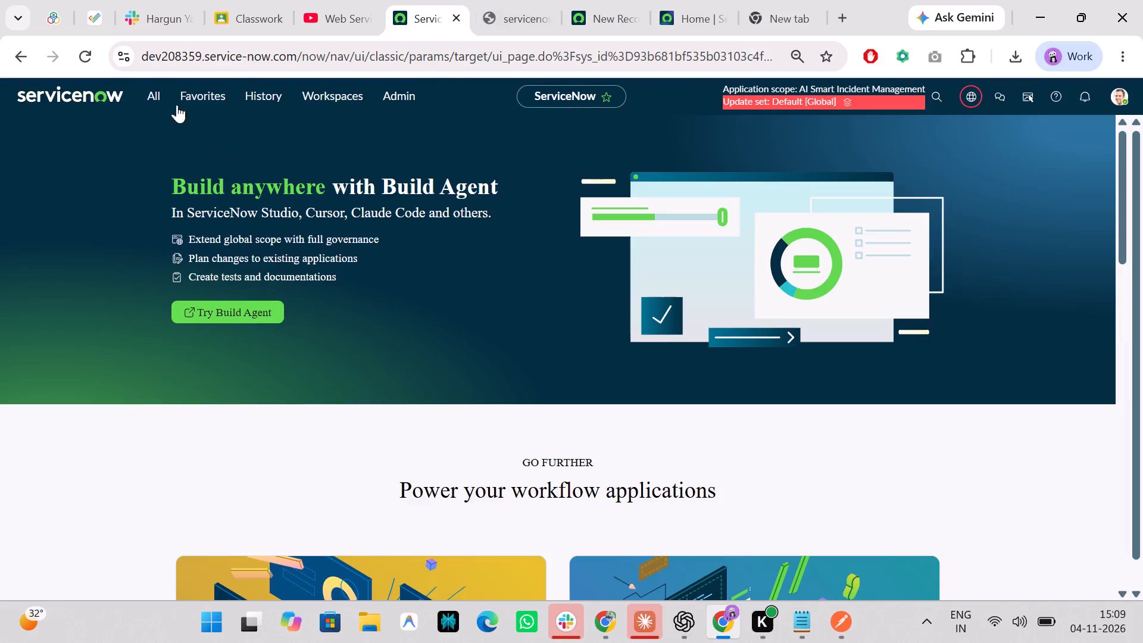
click(513, 0)
double_click(81, 61)
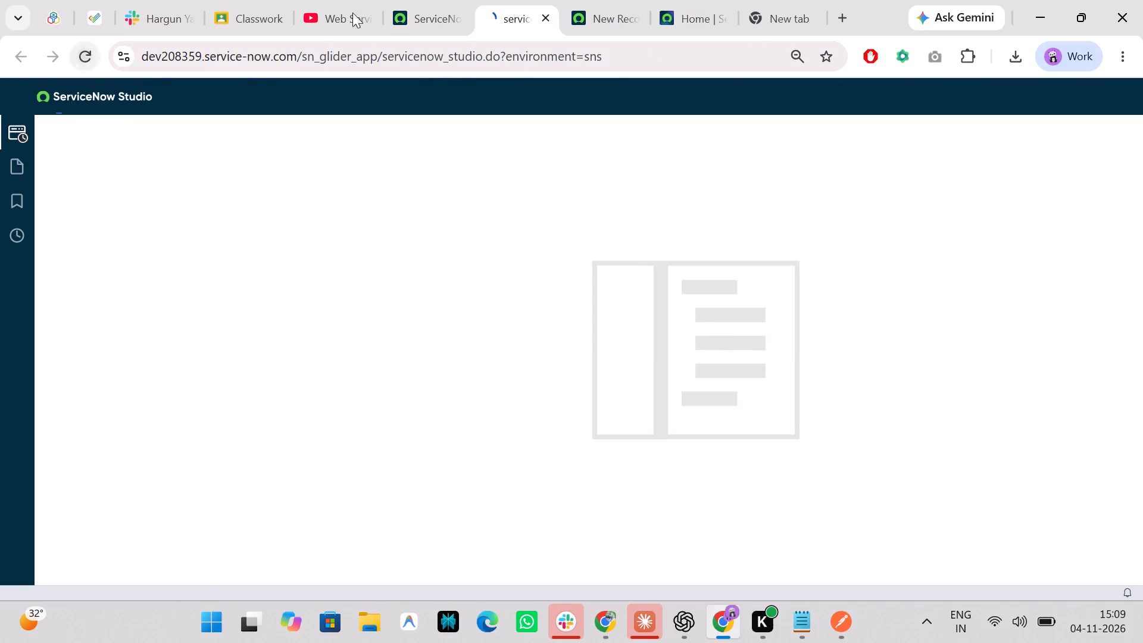
click(624, 1)
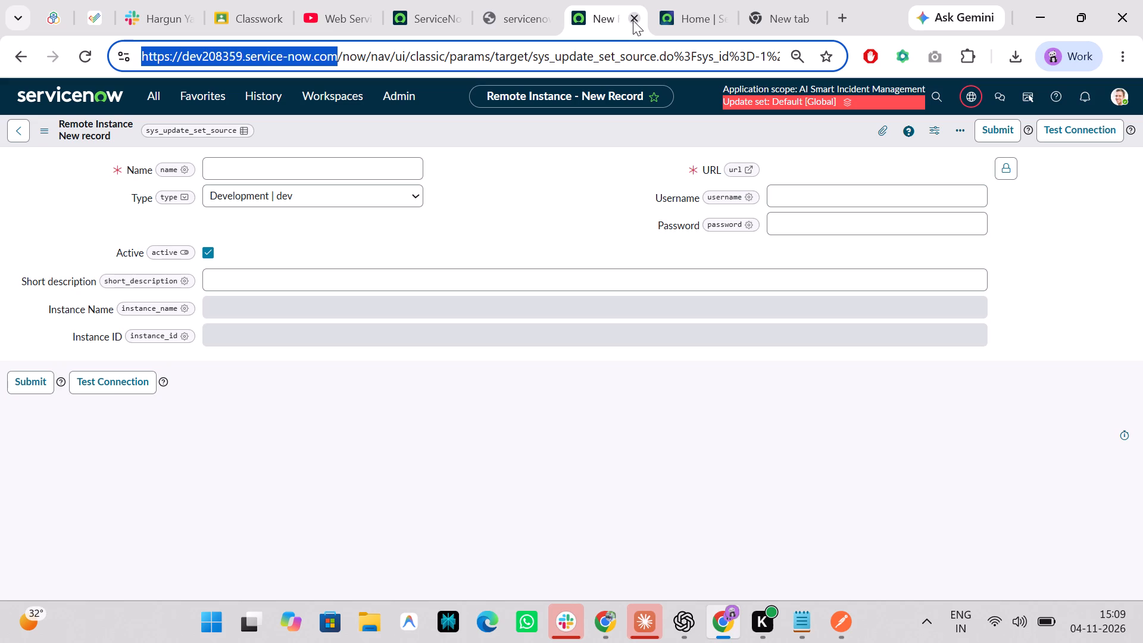
click(539, 1)
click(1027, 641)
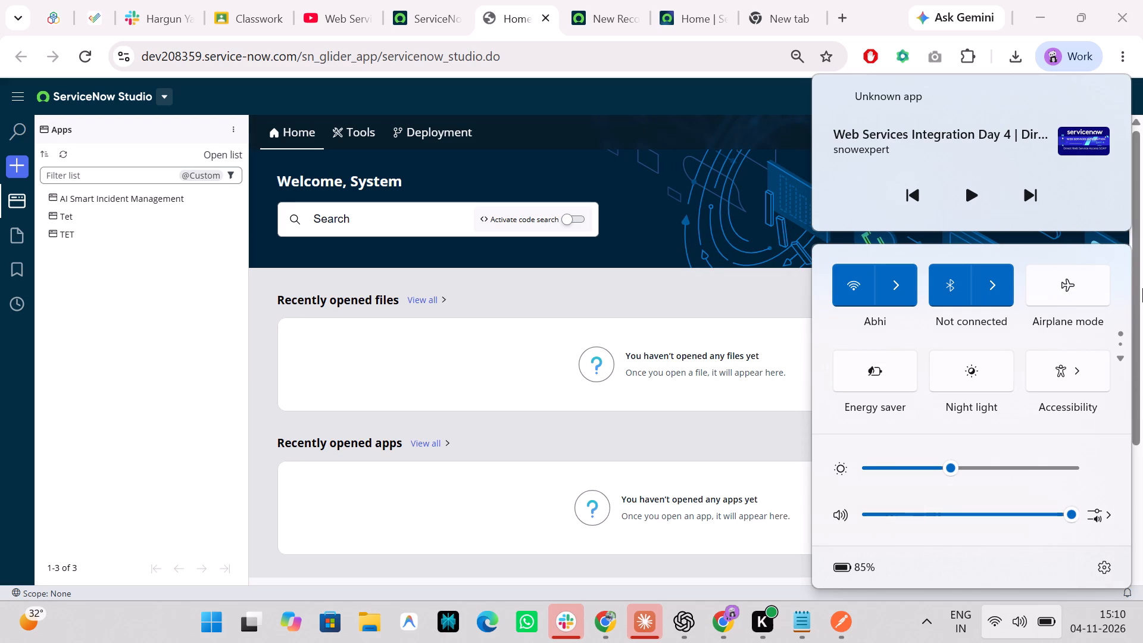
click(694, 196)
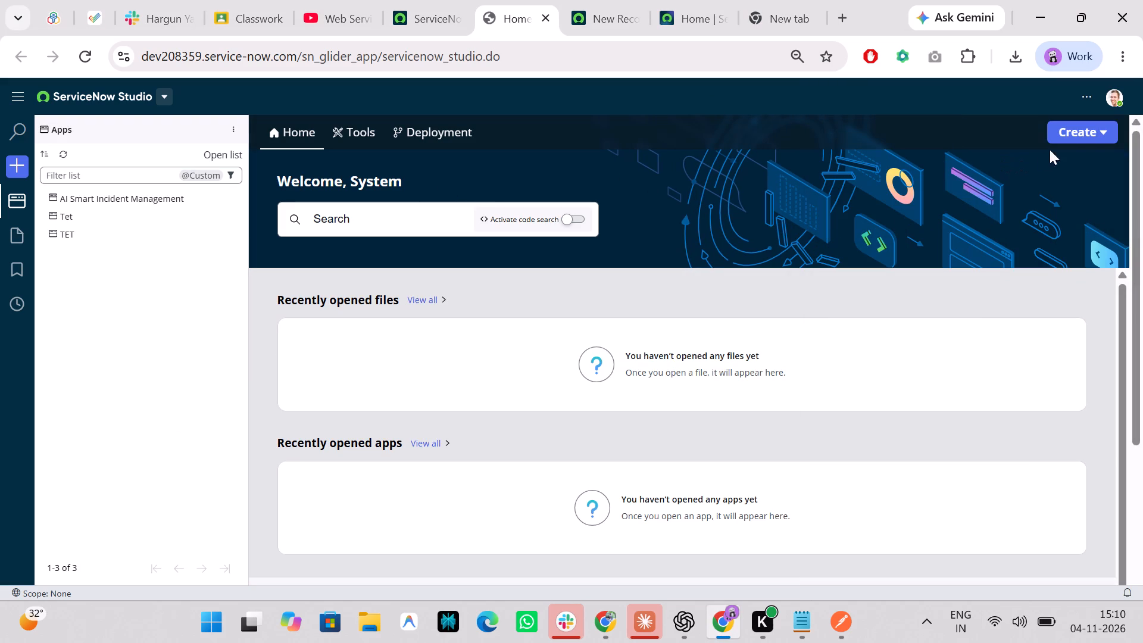
Start a new custom app in ServiceNow Studio, dismiss the Now Assist chat and choose to create it on your own.
click(1094, 124)
click(1057, 158)
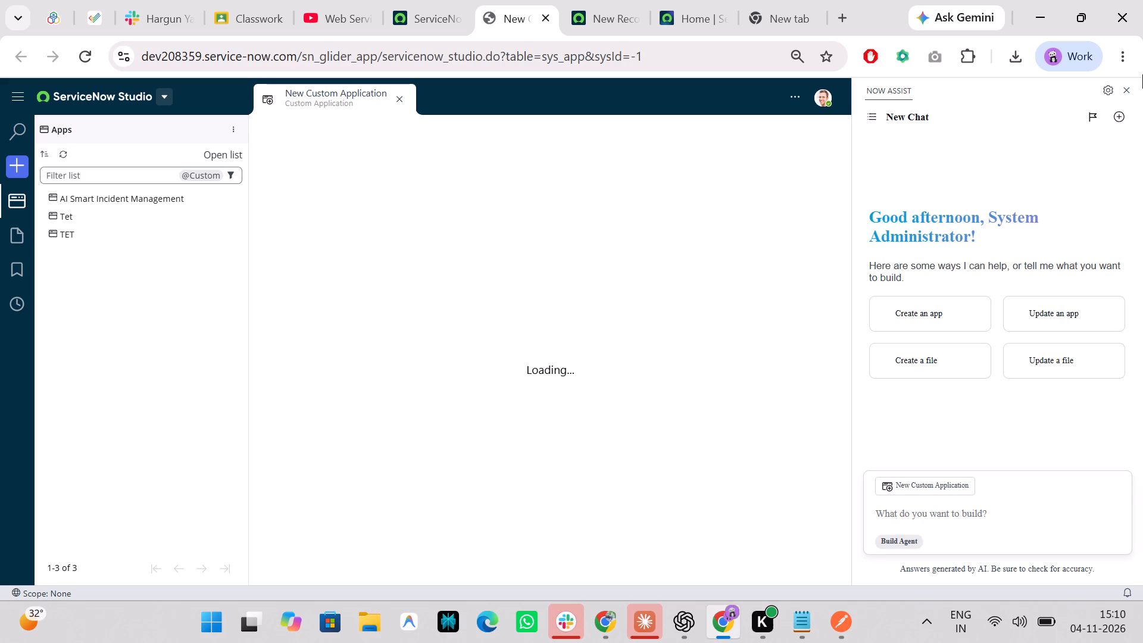
click(1120, 93)
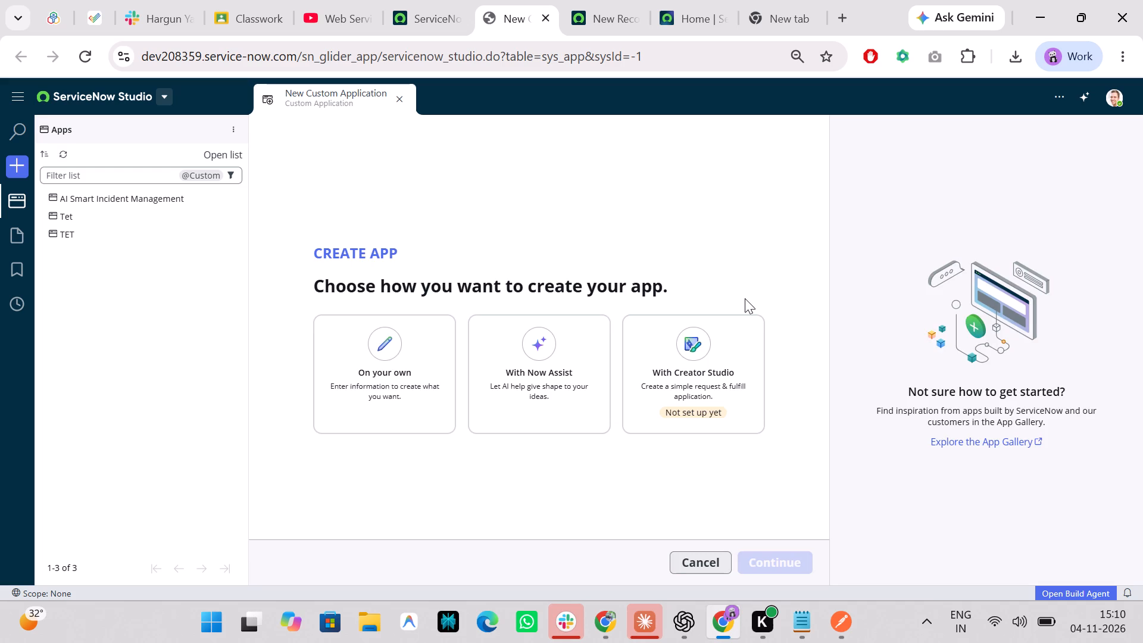
click(398, 387)
click(783, 557)
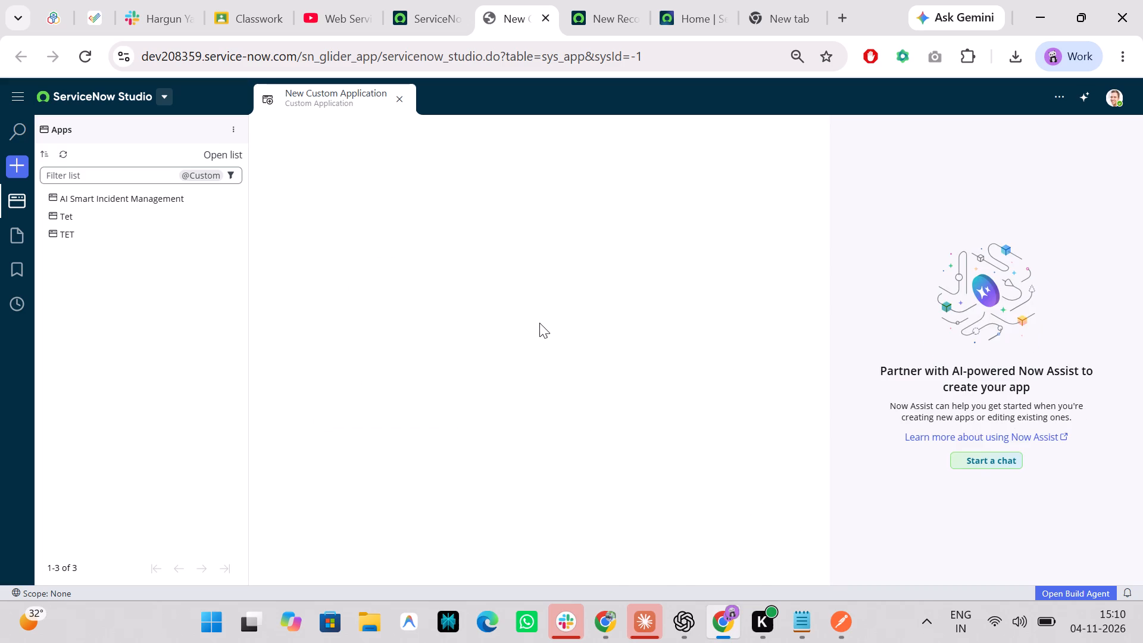
Name the new app TESTINGAPI, keep it Scoped, create it and proceed to creating a file in it.
click(388, 399)
text(qwer)
scroll(1068, 464, down, 1)
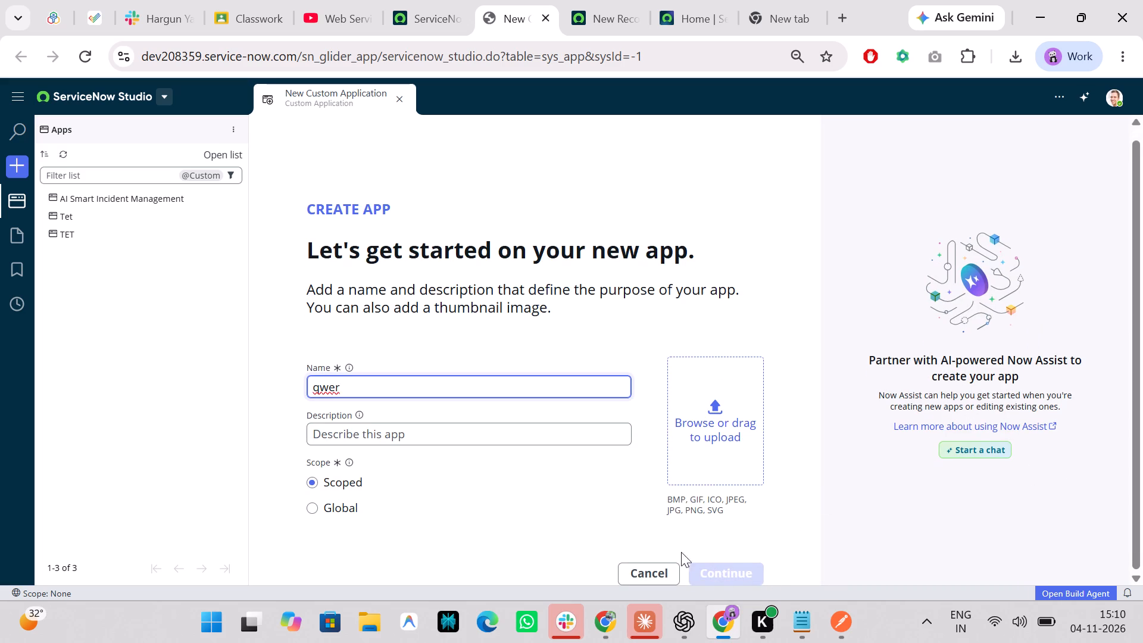
click(583, 532)
drag(423, 397, 34, 311)
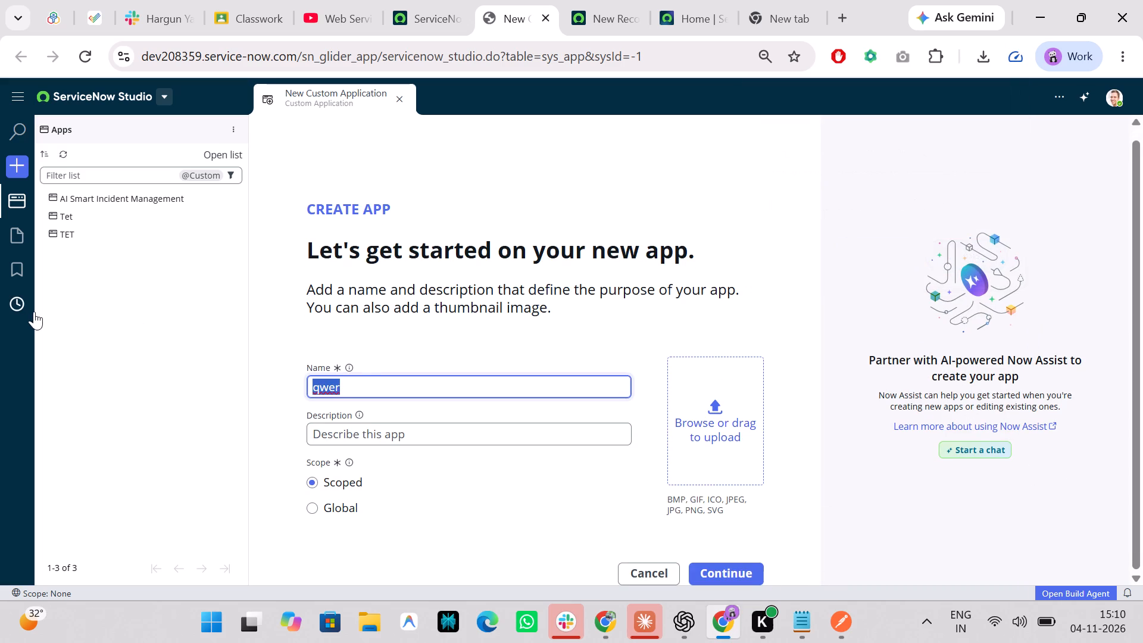
text(TESTING)
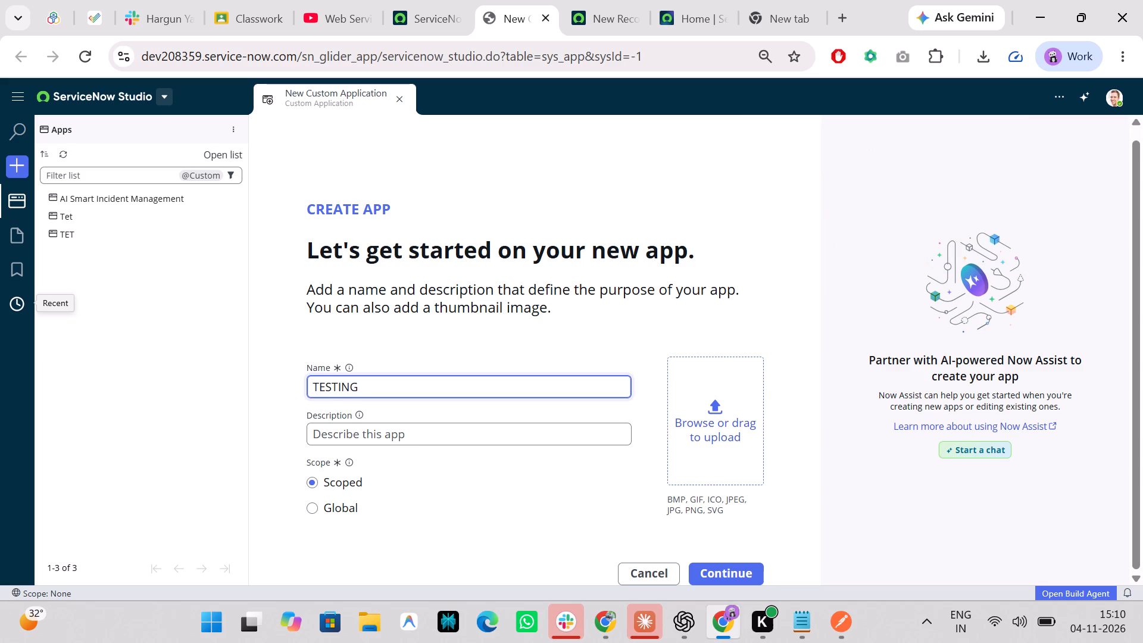
text(API)
click(718, 578)
scroll(761, 528, down, 1)
click(725, 568)
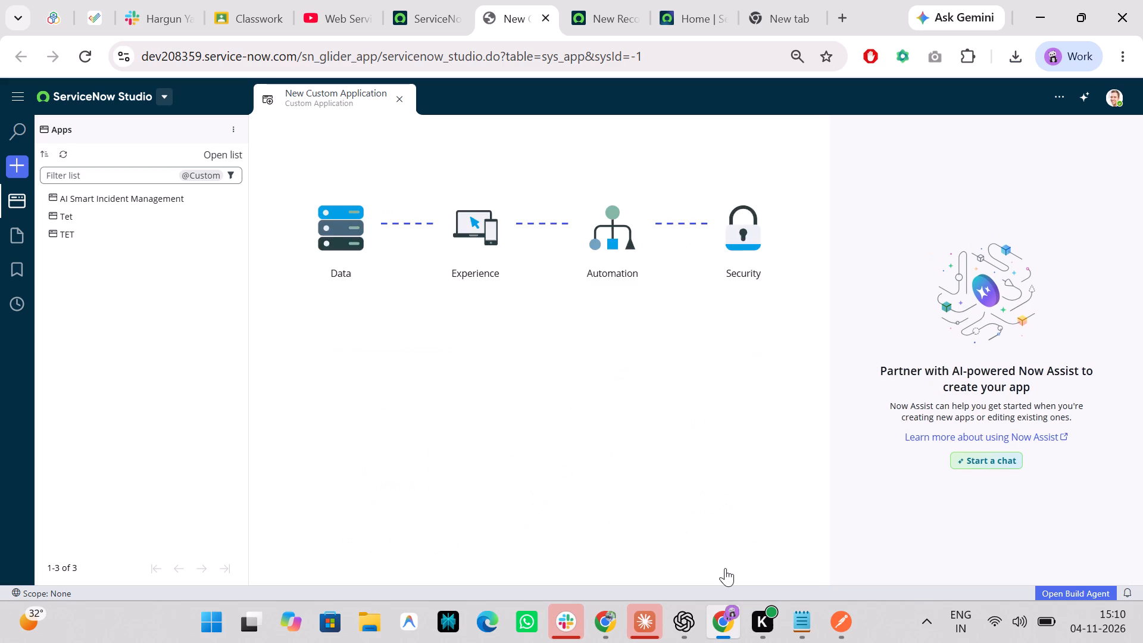
click(723, 565)
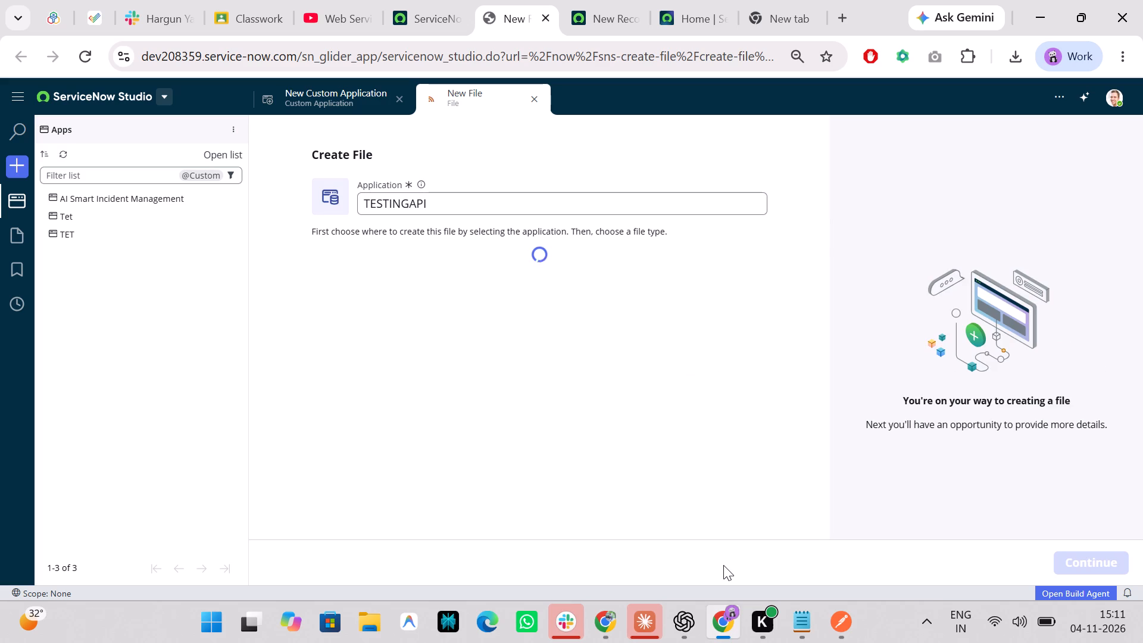
Reload the main ServiceNow instance page to pick up the TESTINGAPI application scope, and close ServiceNow Studio.
click(425, 0)
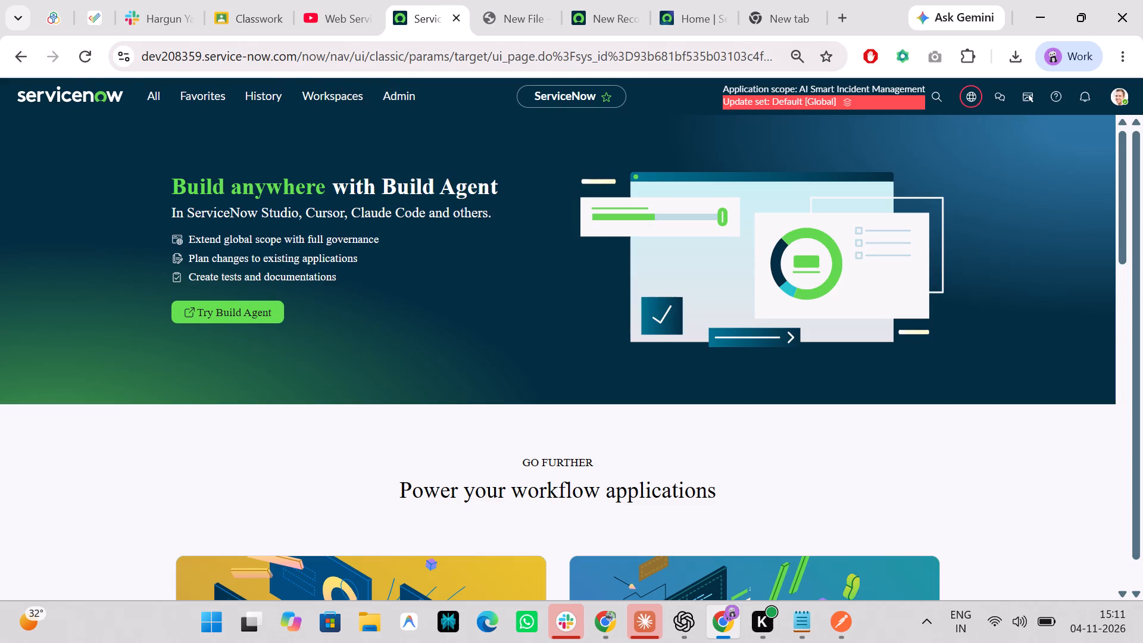
click(82, 63)
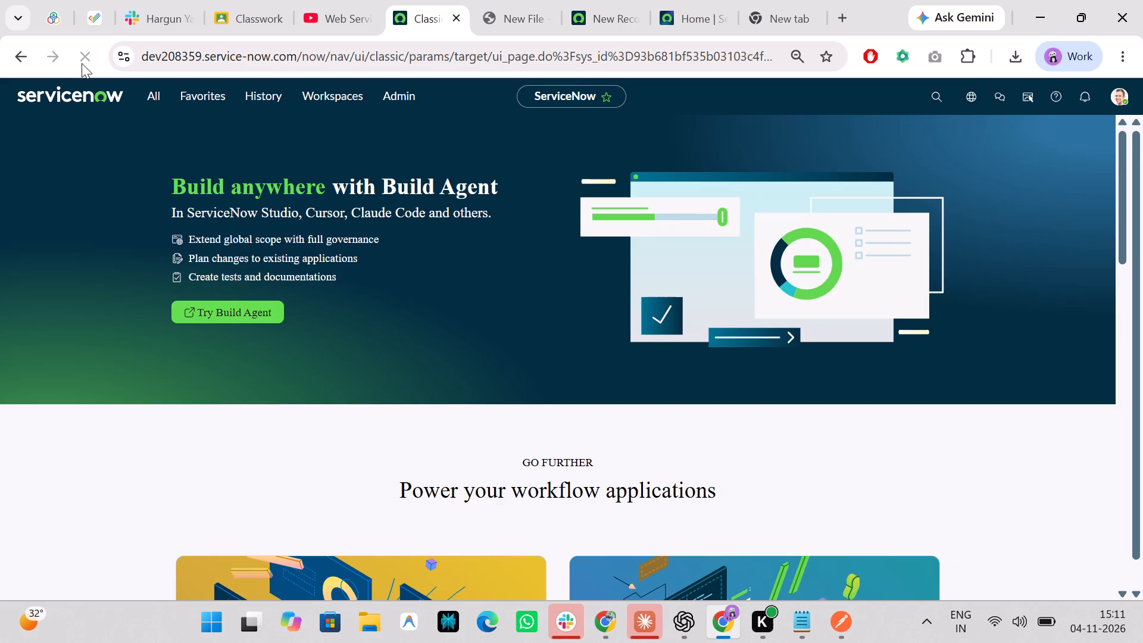
click(483, 0)
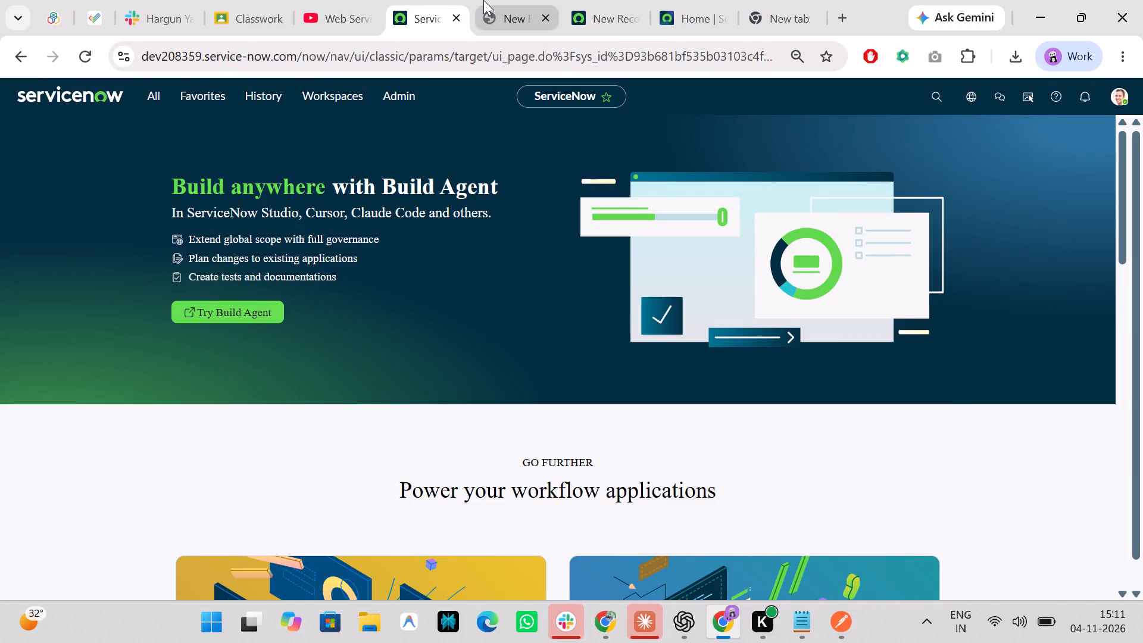
click(430, 0)
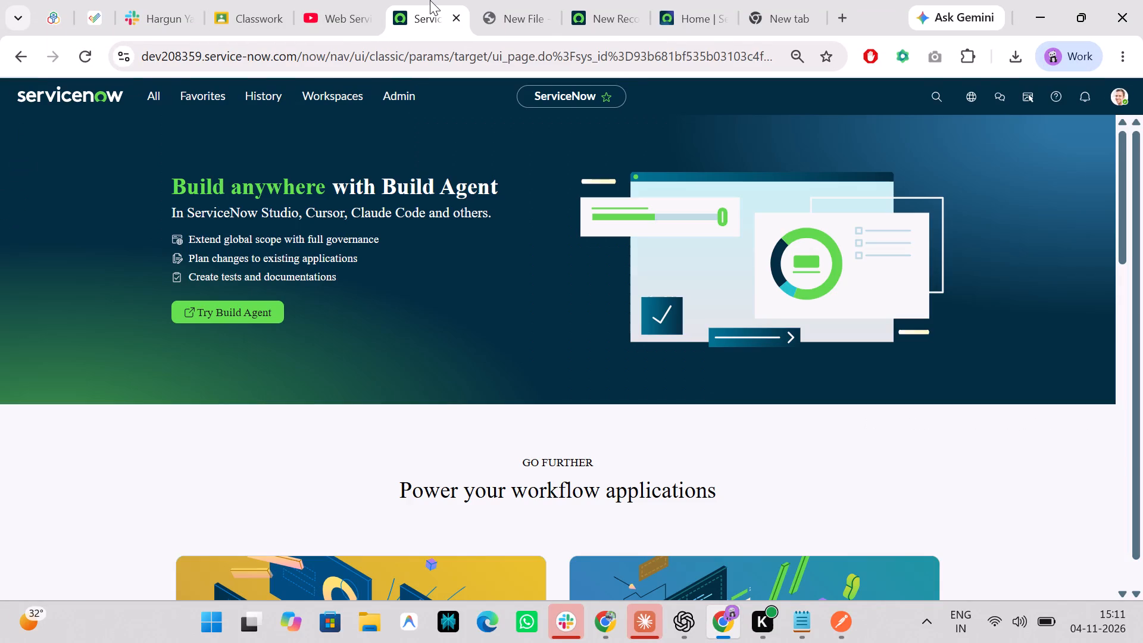
click(515, 0)
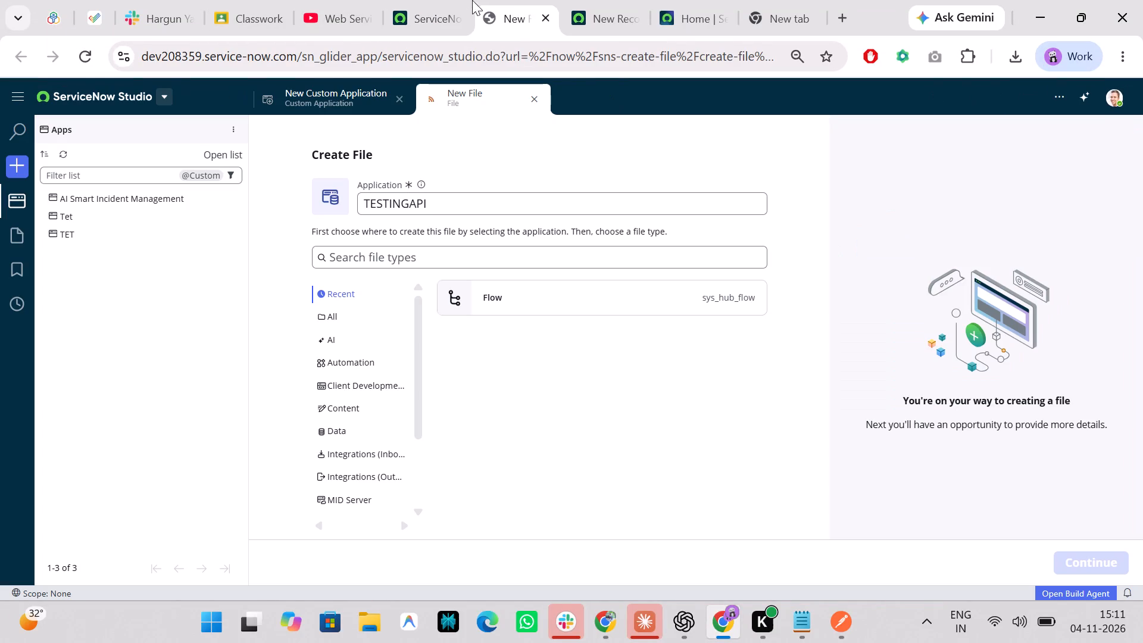
click(434, 0)
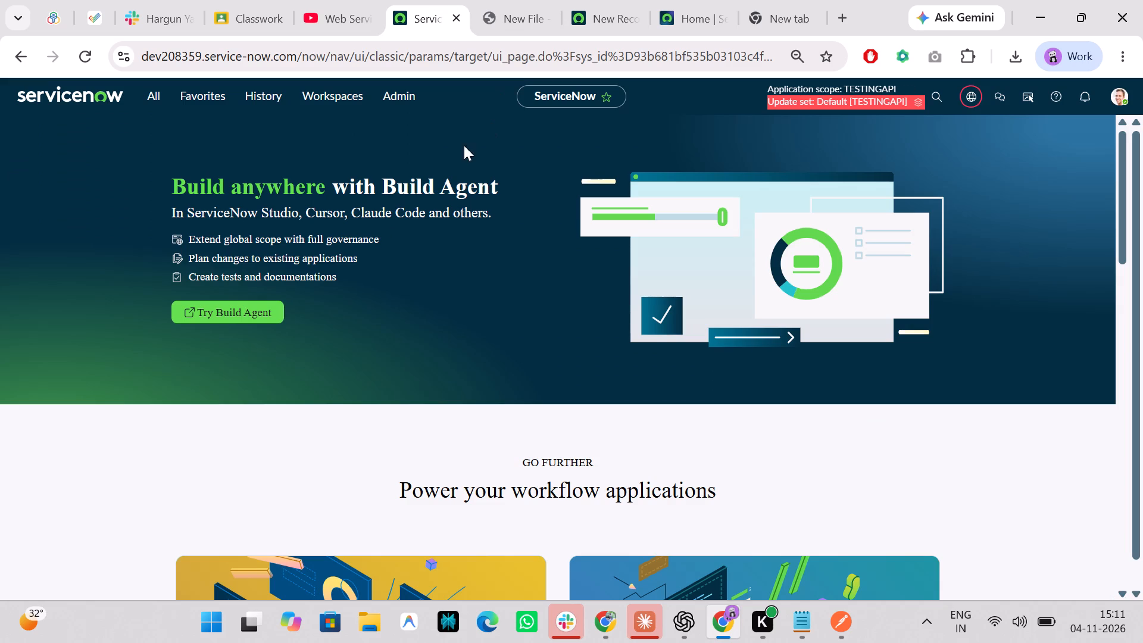
click(545, 15)
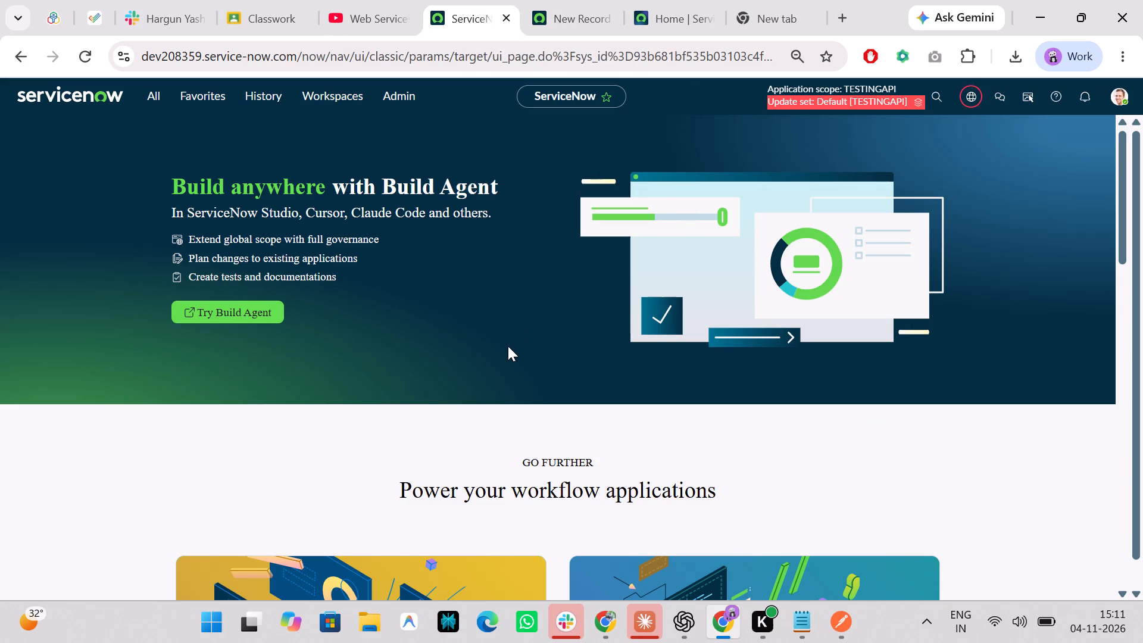
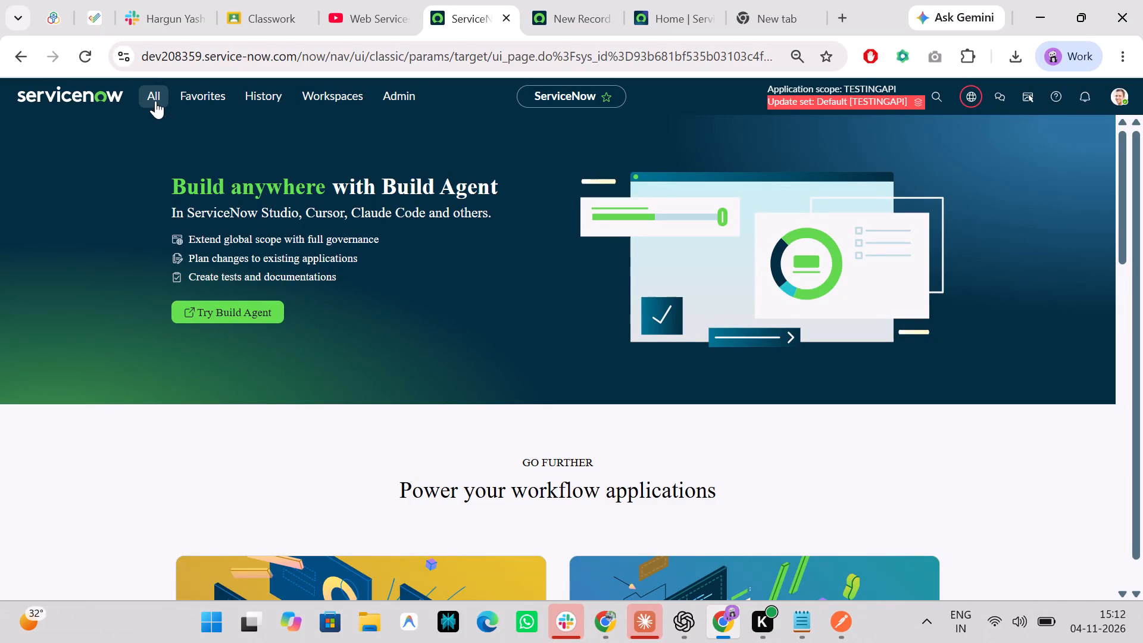
Open the Custom Applications list in its own tab with sys_app.LIST.
click(155, 101)
text(sys_app.)
text(LIST)
key(Return)
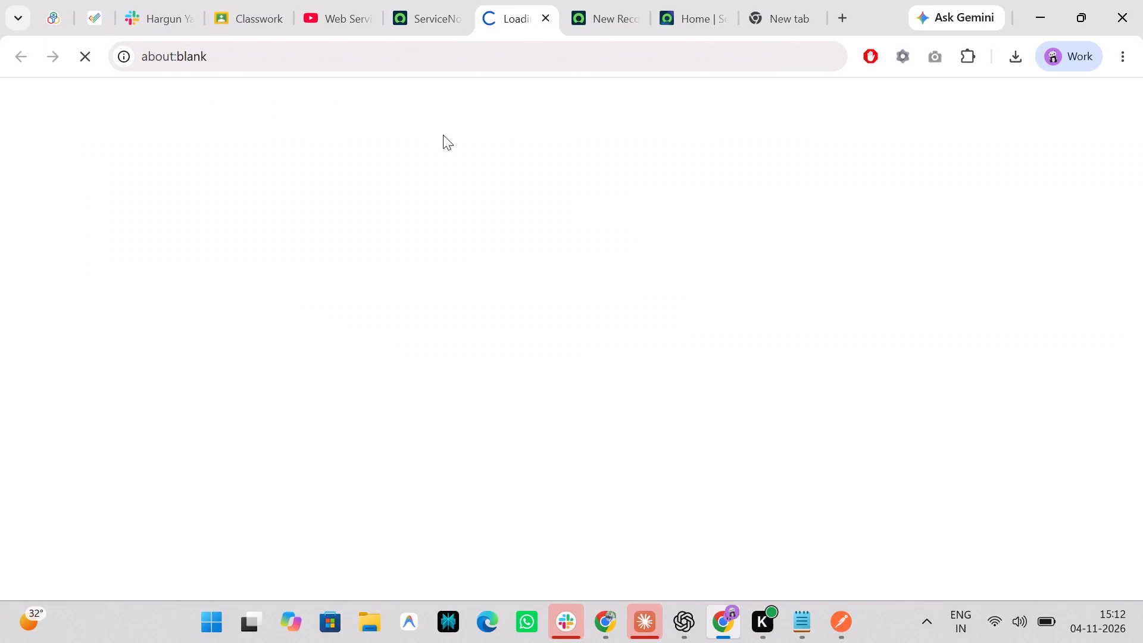
Open the System Definition Tables list, start a new table record in the TESTINGAPI scope and label it Home.
click(404, 0)
click(161, 98)
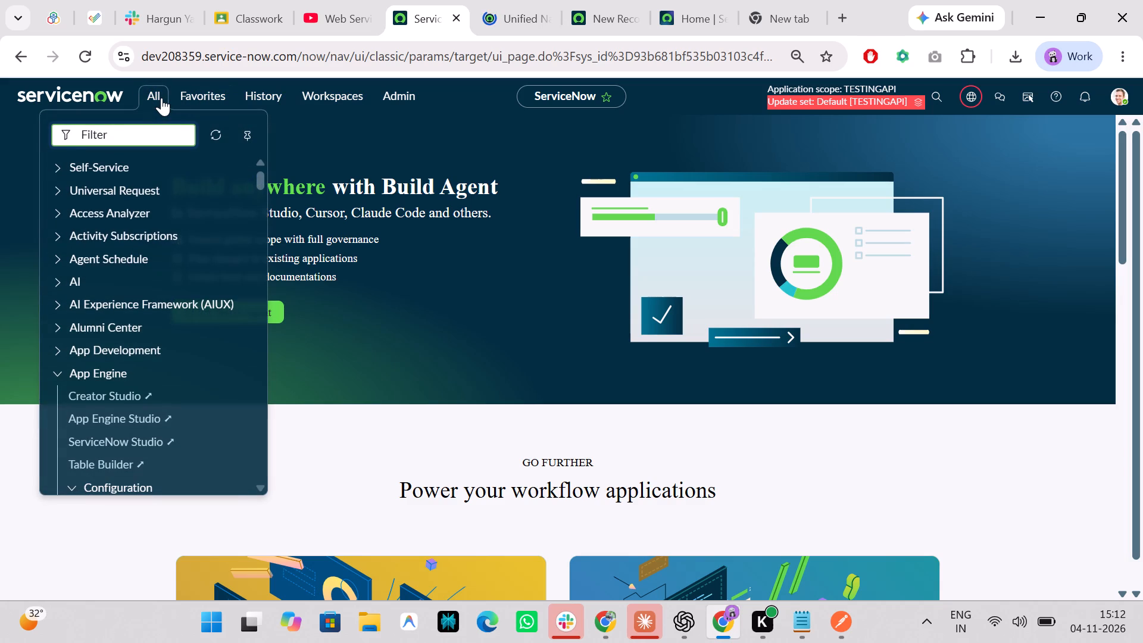
text(table)
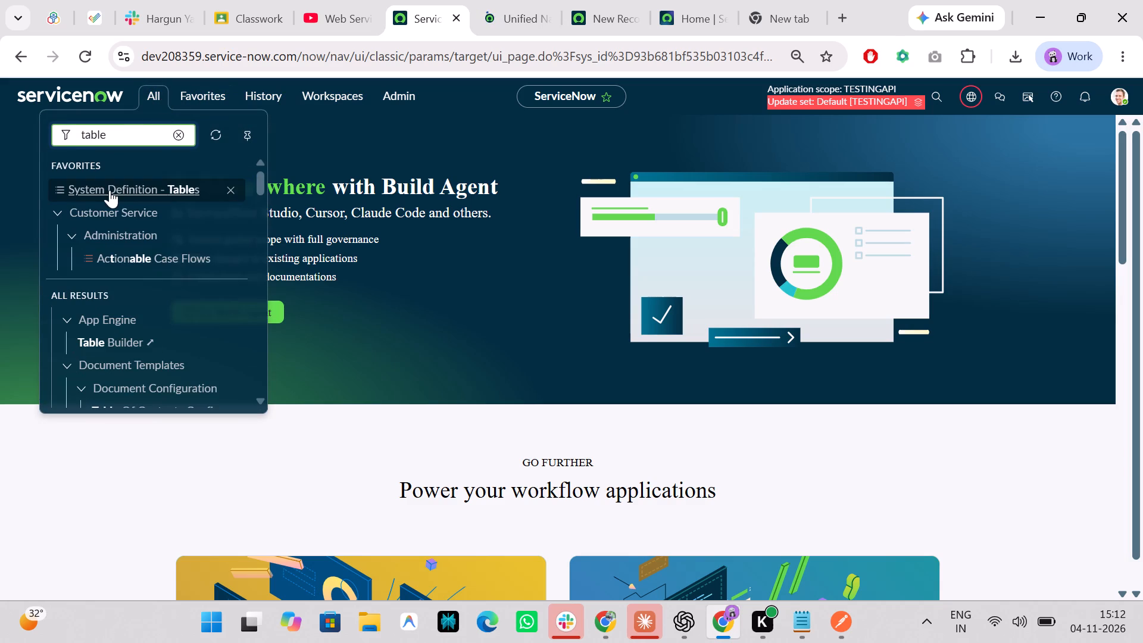
click(108, 188)
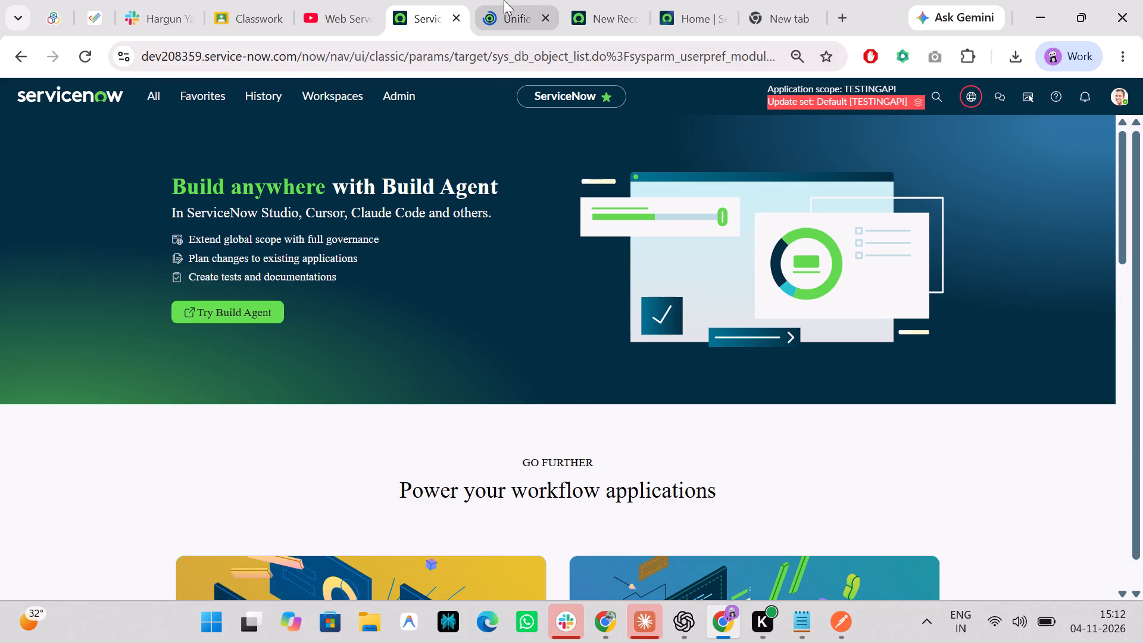
click(504, 0)
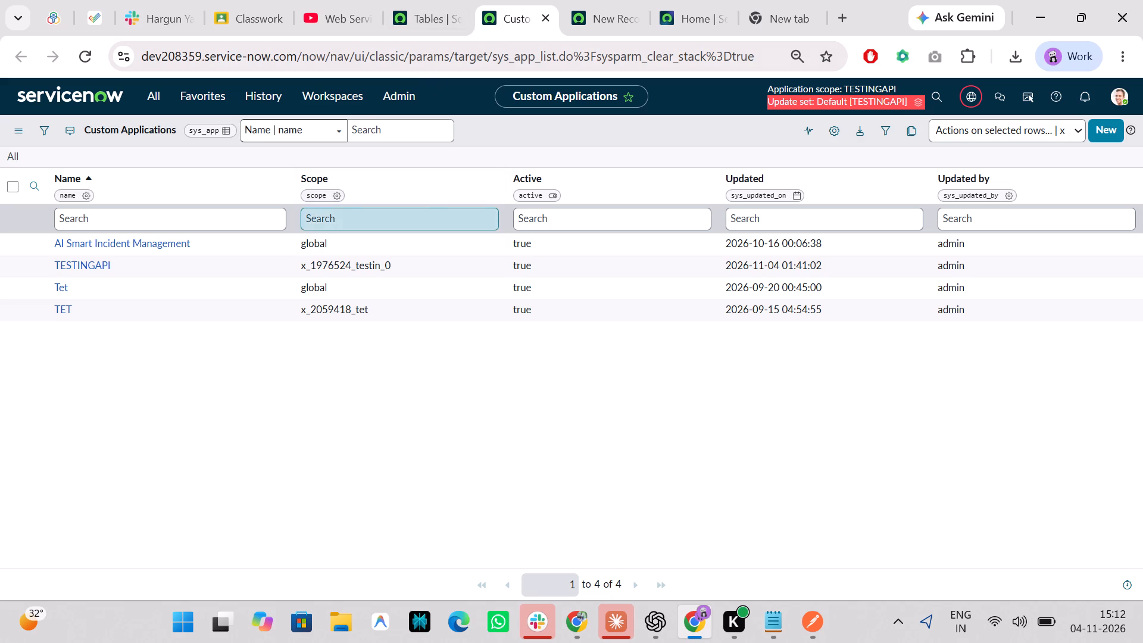
click(431, 0)
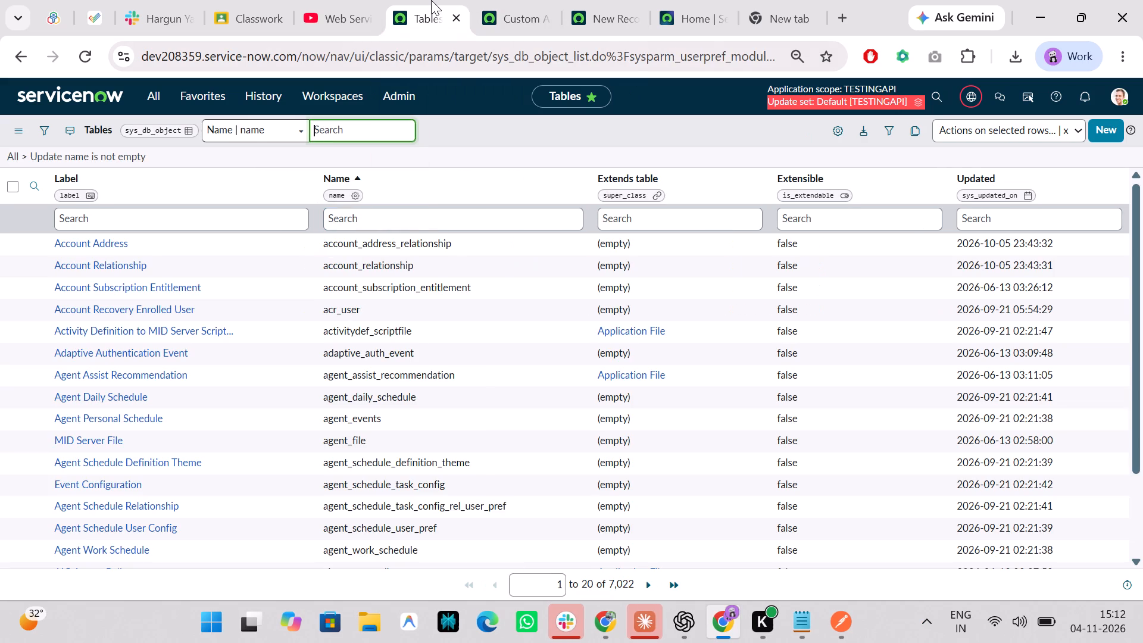
click(1099, 125)
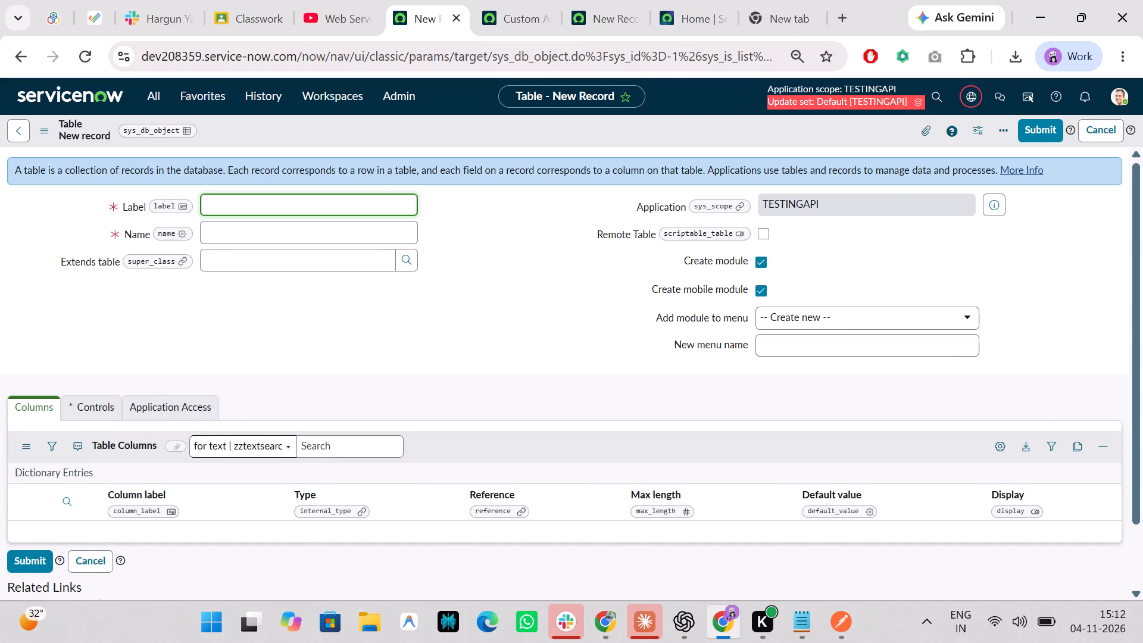
text(Home)
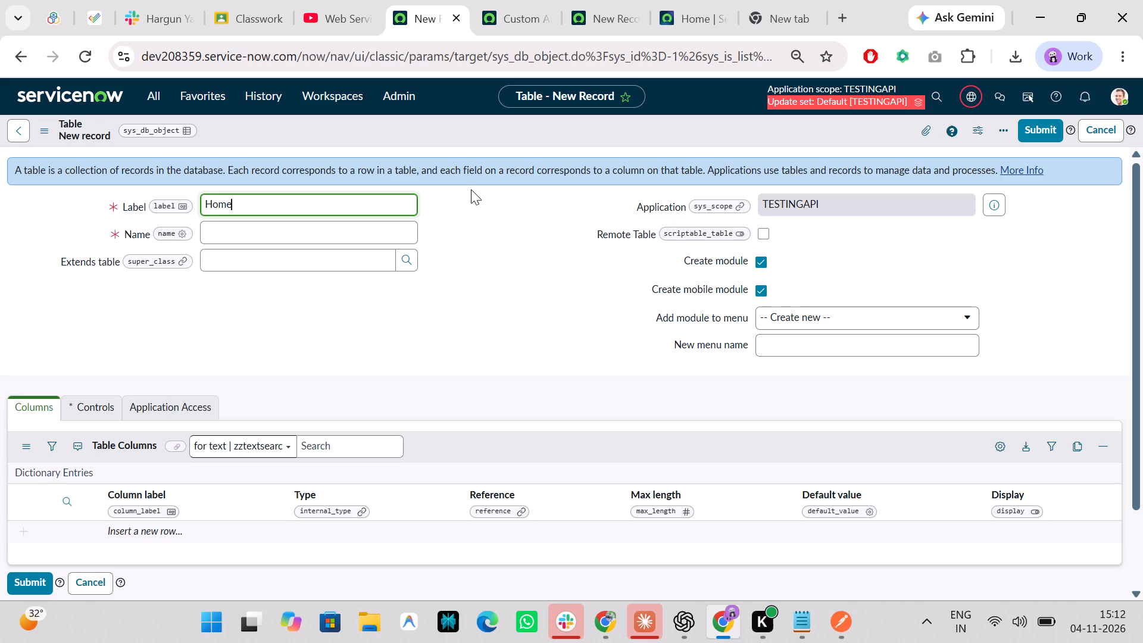
click(597, 372)
Enable auto-numbering for the Home table with the prefix HOME.
click(105, 413)
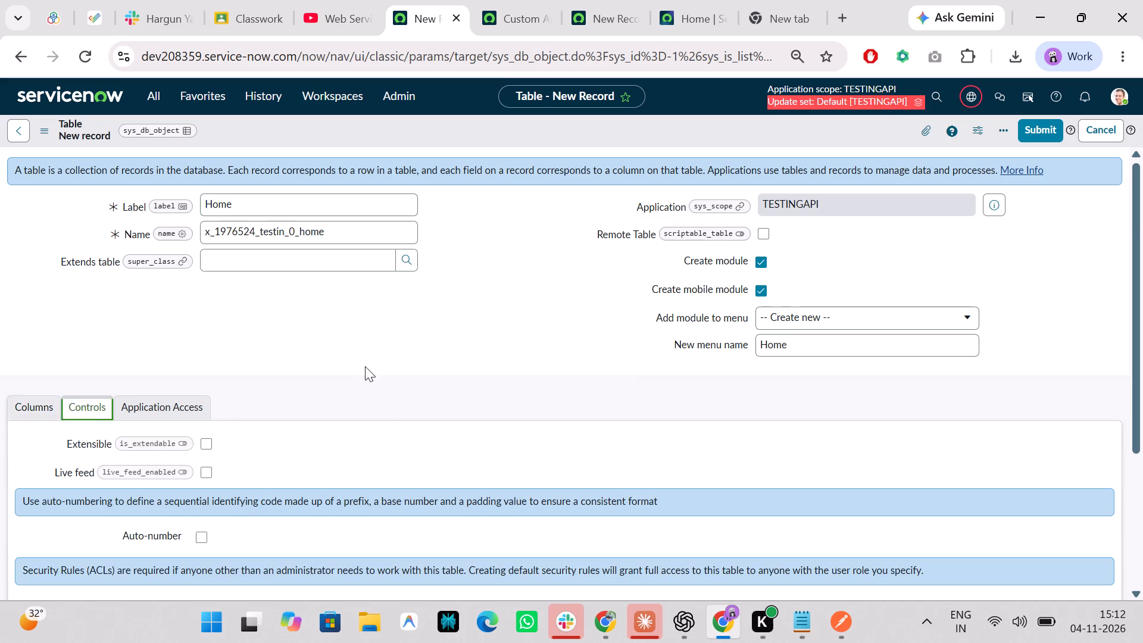
scroll(407, 366, down, 1)
click(205, 434)
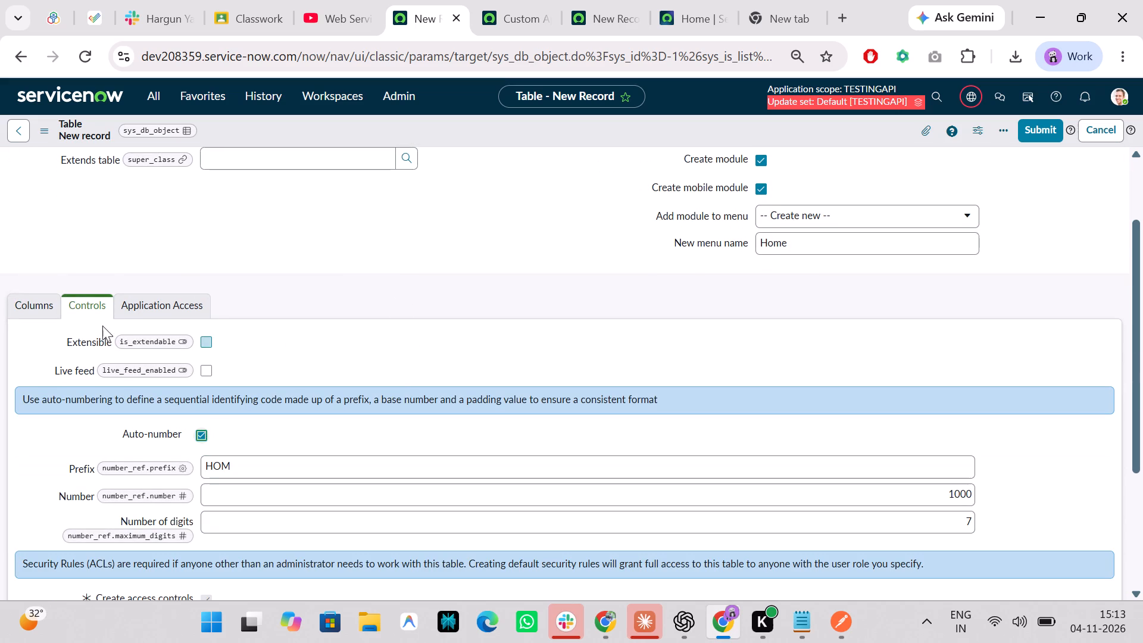
click(280, 467)
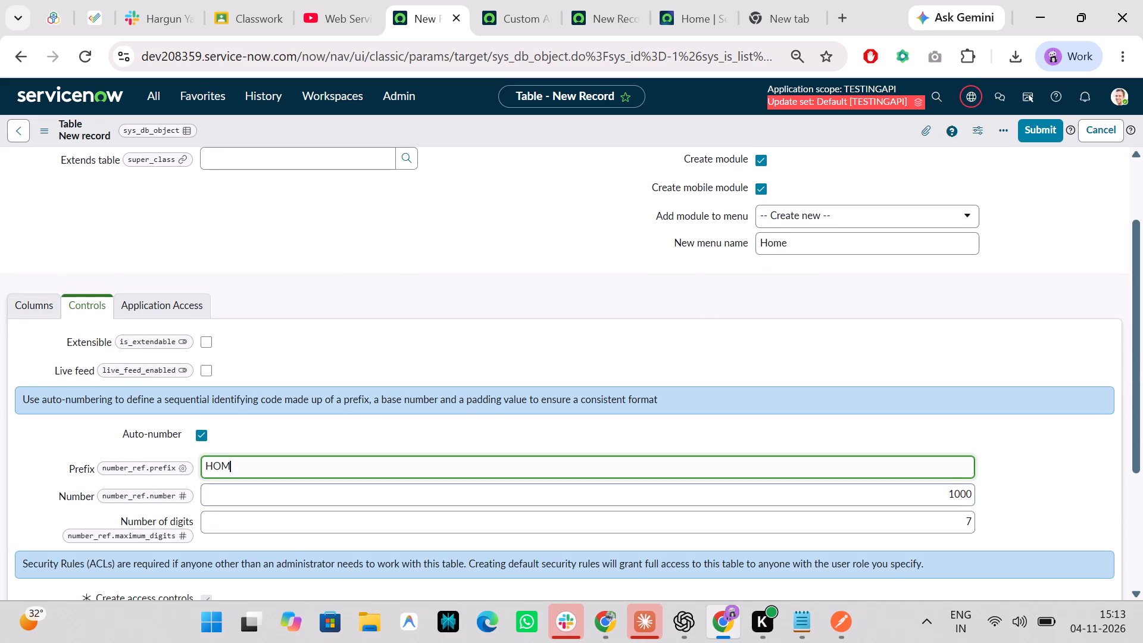
key(shift+e)
click(397, 211)
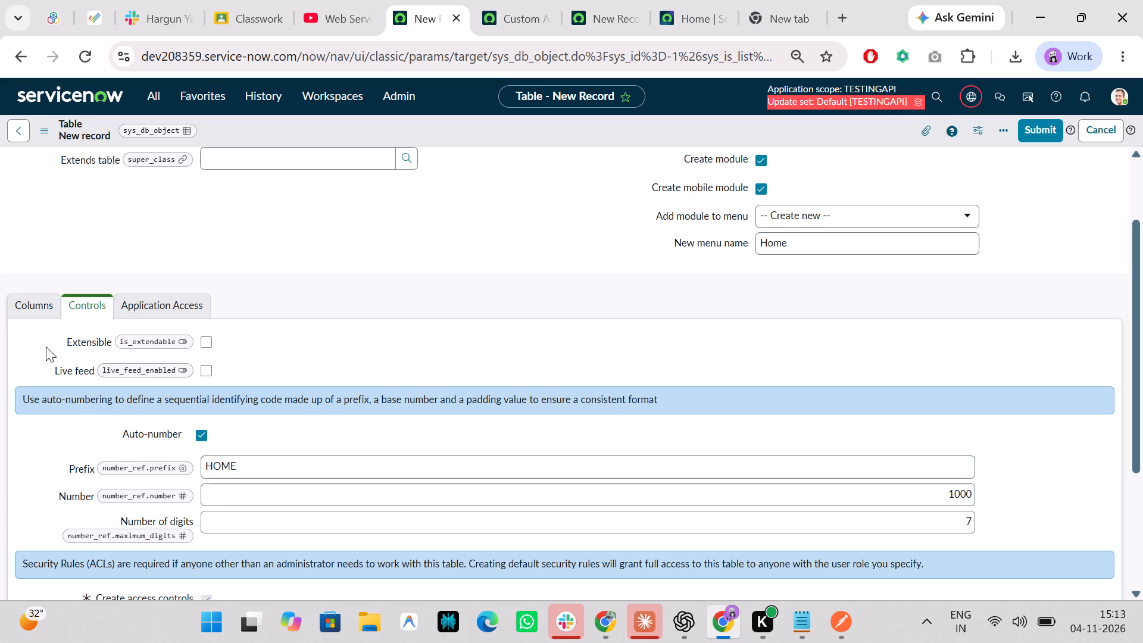
Add a column labelled name with type String to the Home table and submit the table.
double_click(31, 305)
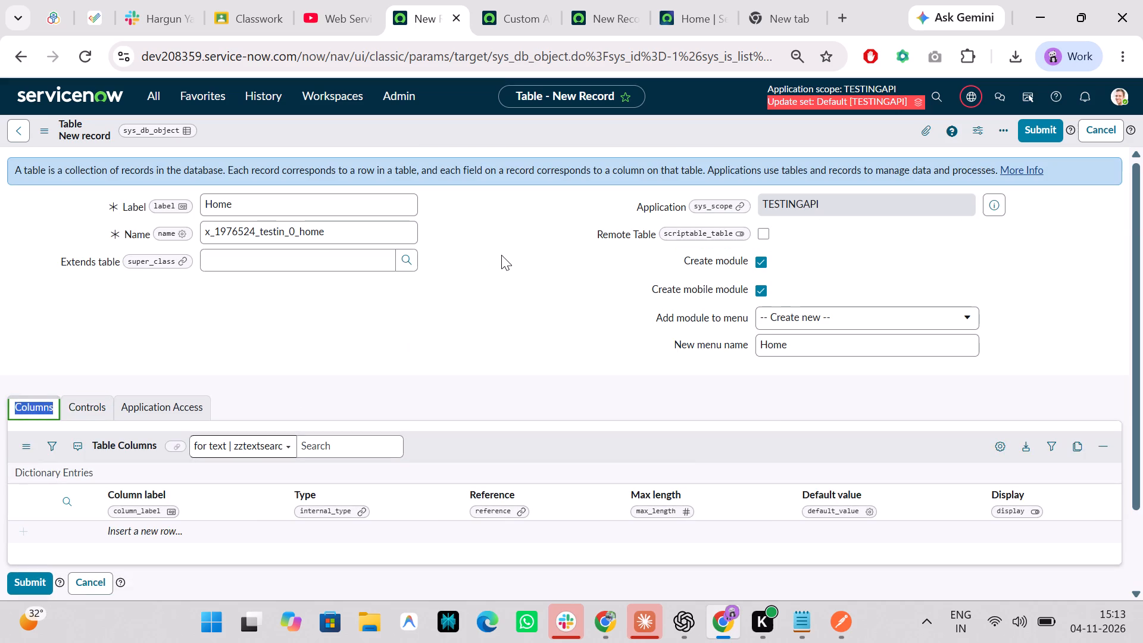
double_click(140, 524)
text(name)
key(Return)
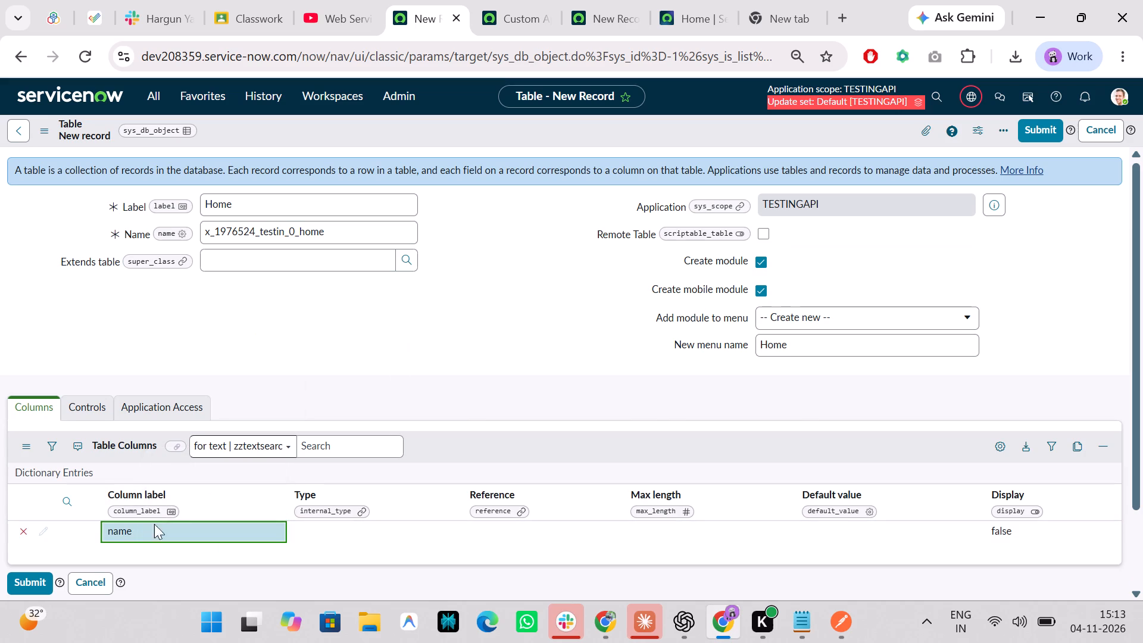
double_click(308, 533)
key(shift+s)
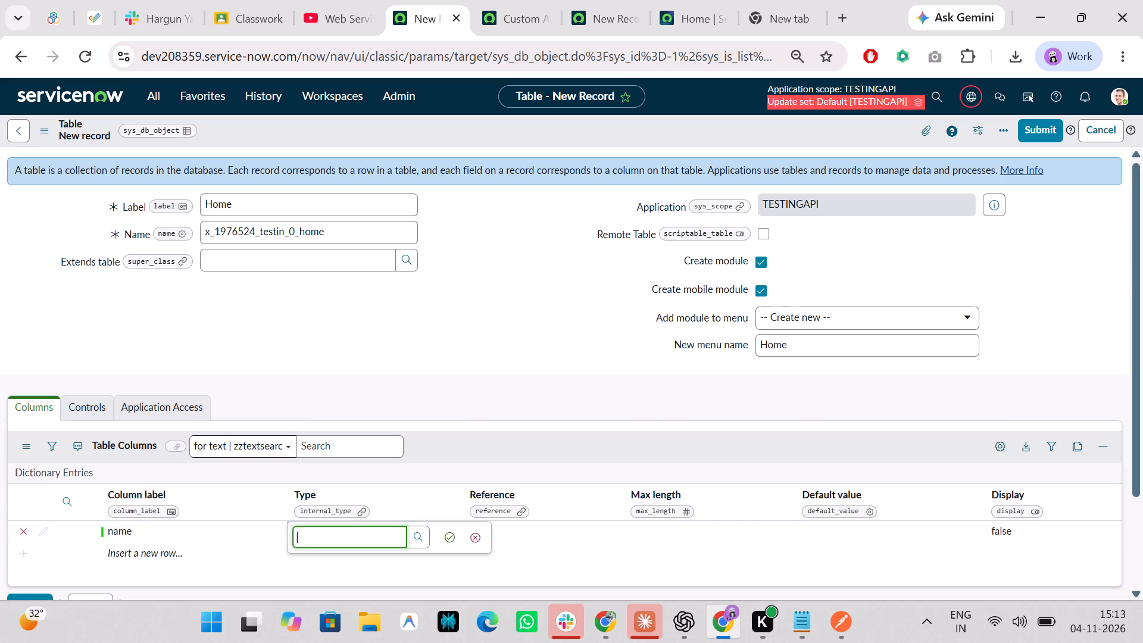
text(String)
key(Return)
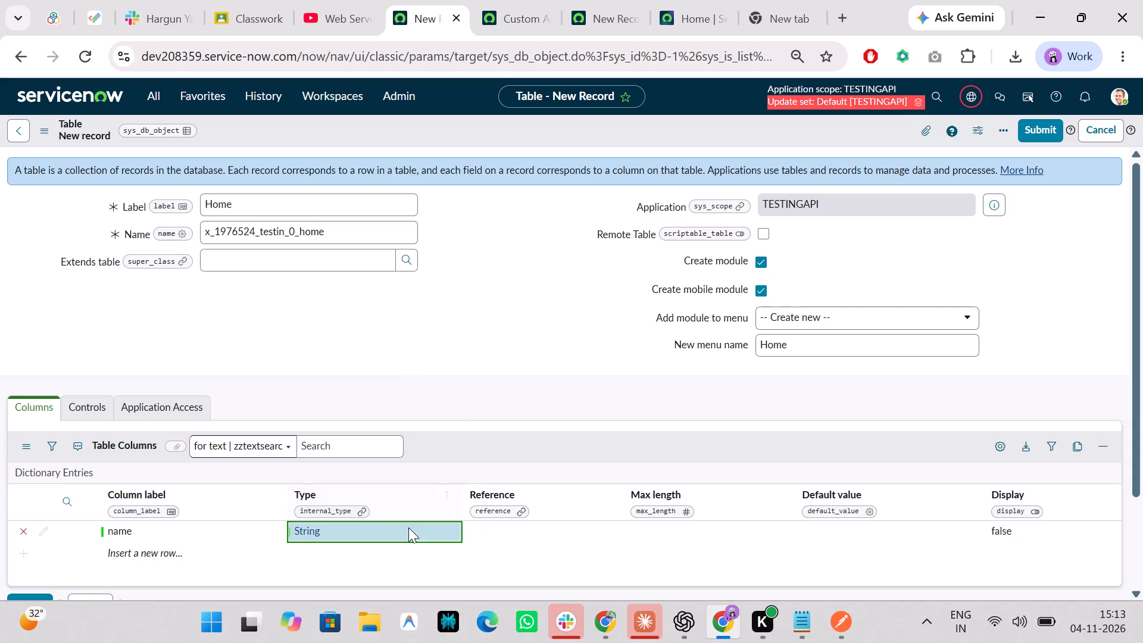
click(1054, 127)
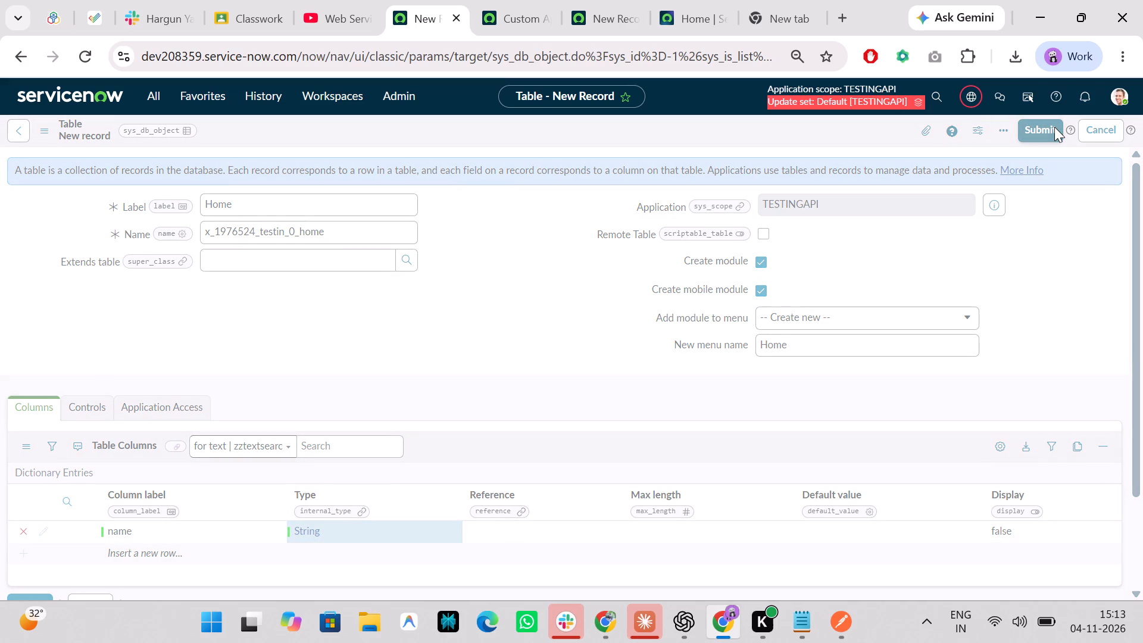
Reload the Custom Applications list and check it alongside the tab where the table was submitted.
click(527, 0)
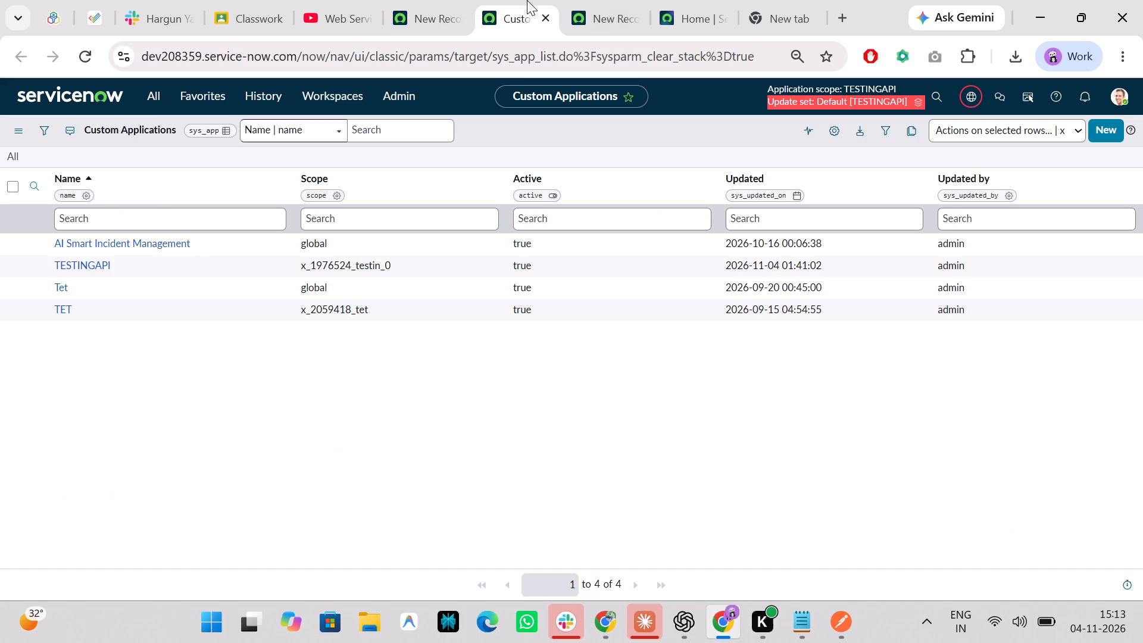
click(82, 62)
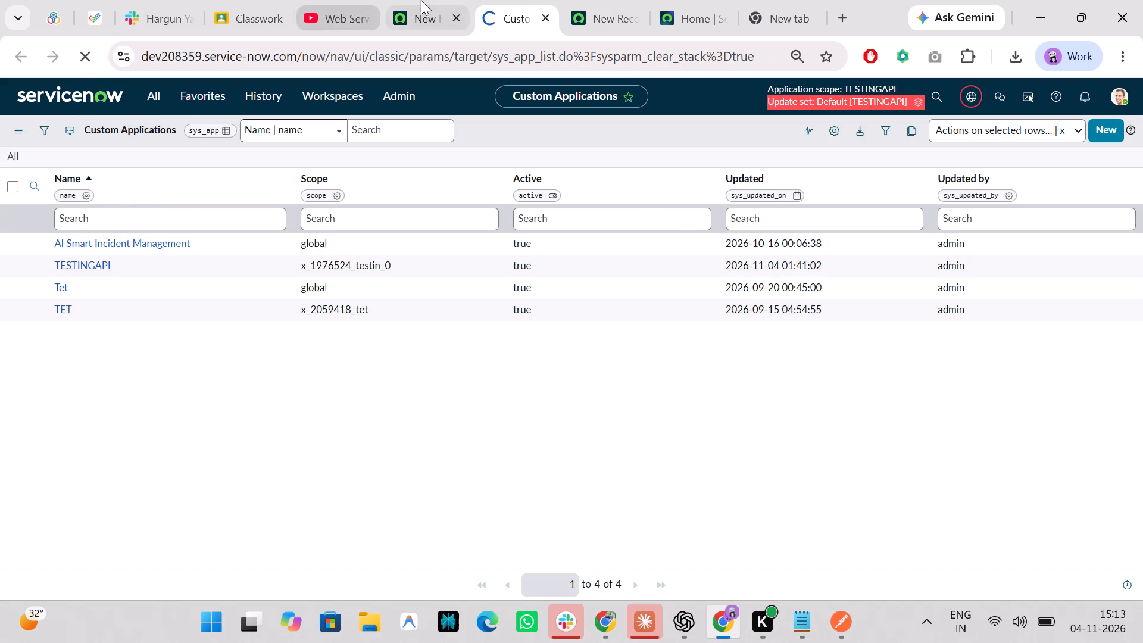
click(429, 0)
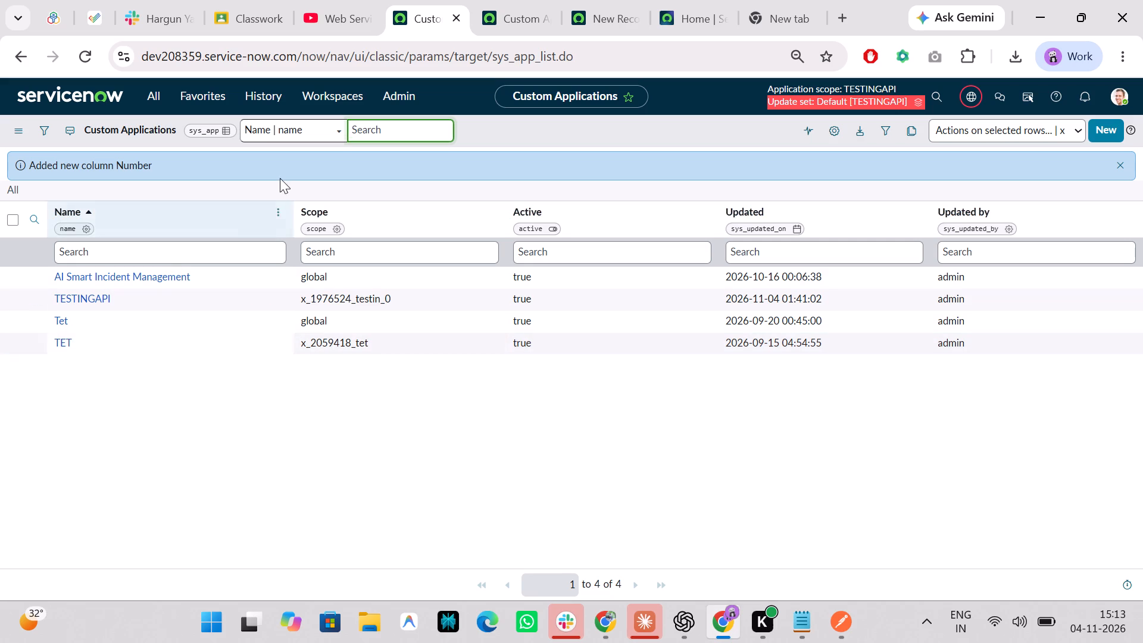
click(501, 0)
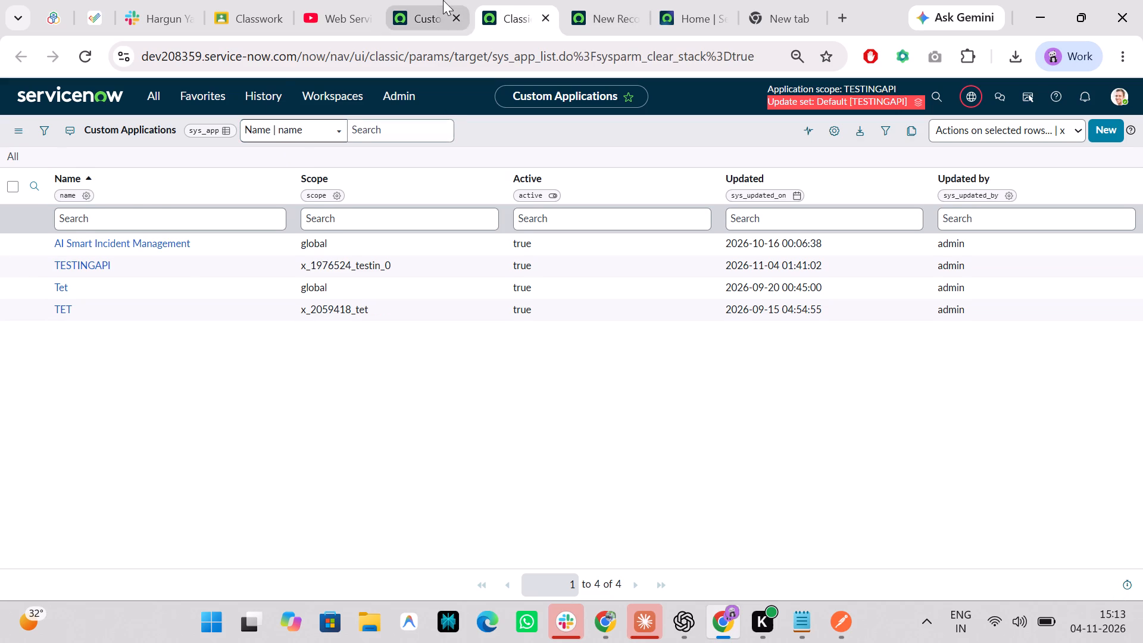
Return from the table submission tab to the Tables list.
click(443, 0)
scroll(260, 284, right, 13)
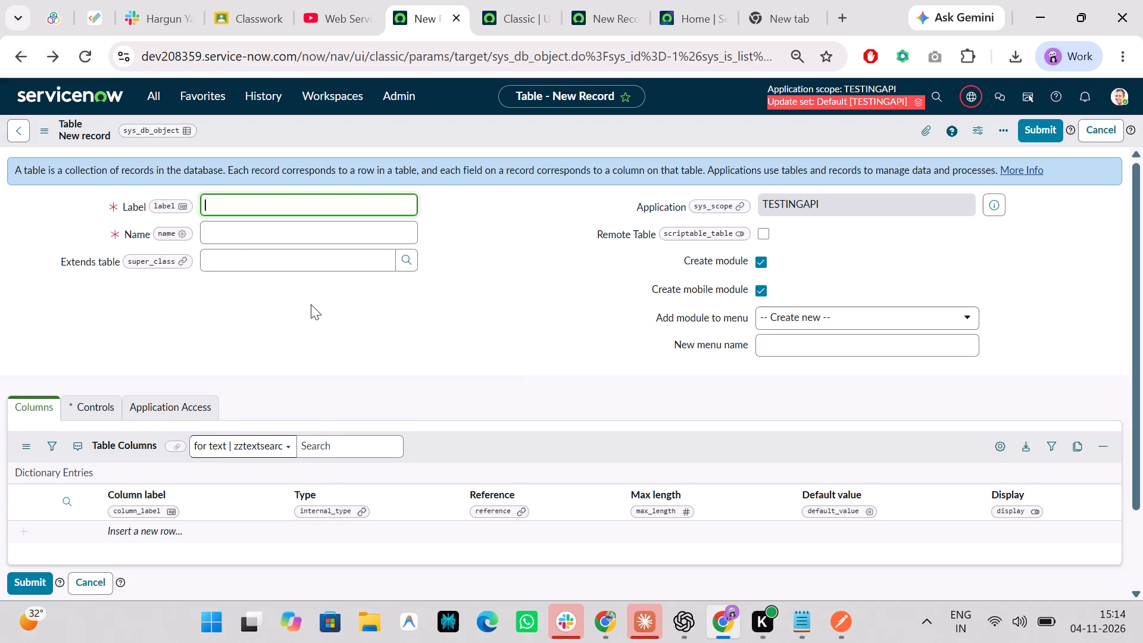
scroll(311, 304, right, 8)
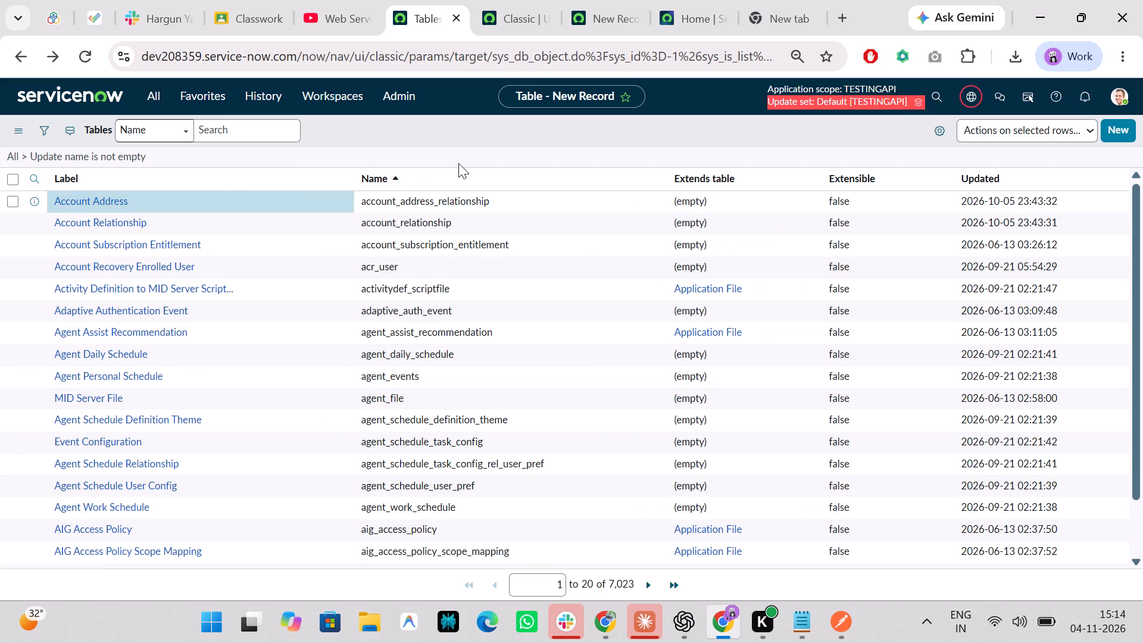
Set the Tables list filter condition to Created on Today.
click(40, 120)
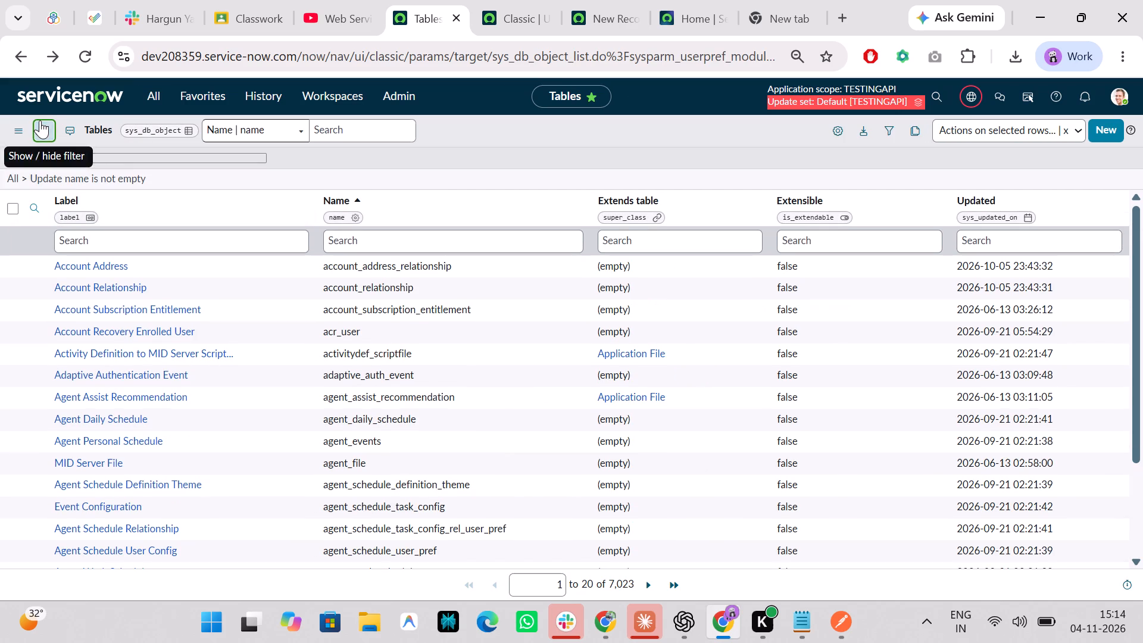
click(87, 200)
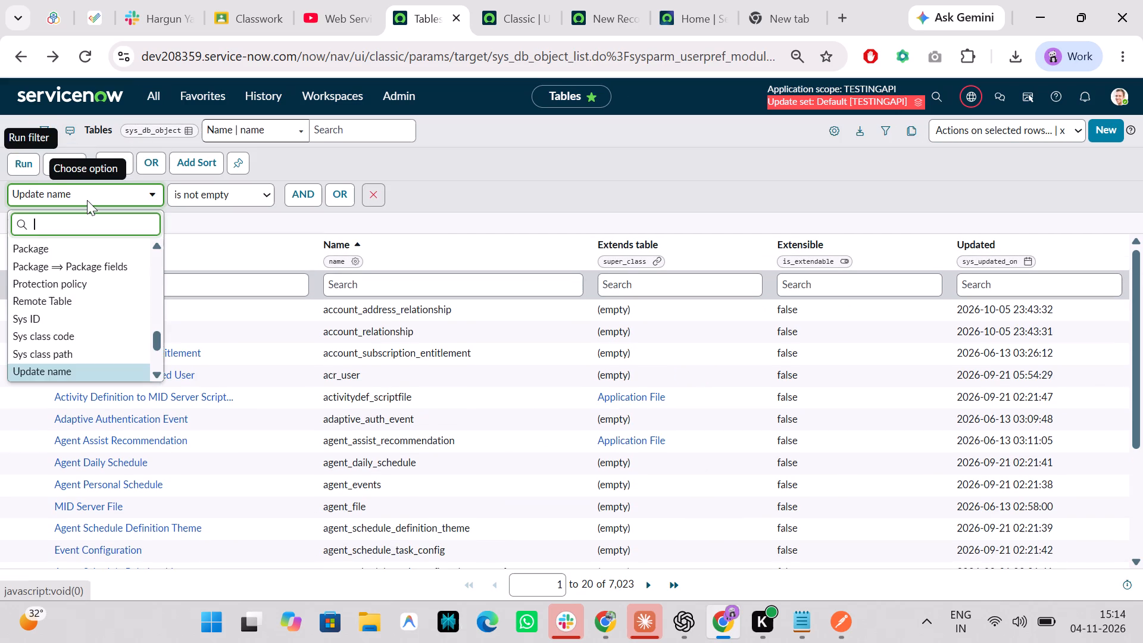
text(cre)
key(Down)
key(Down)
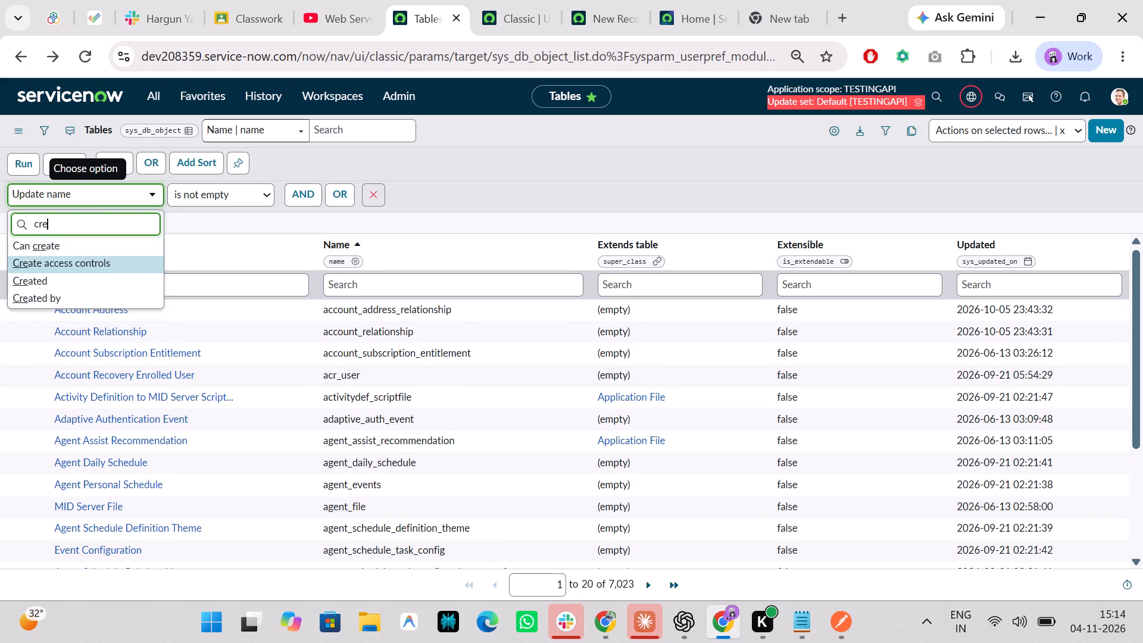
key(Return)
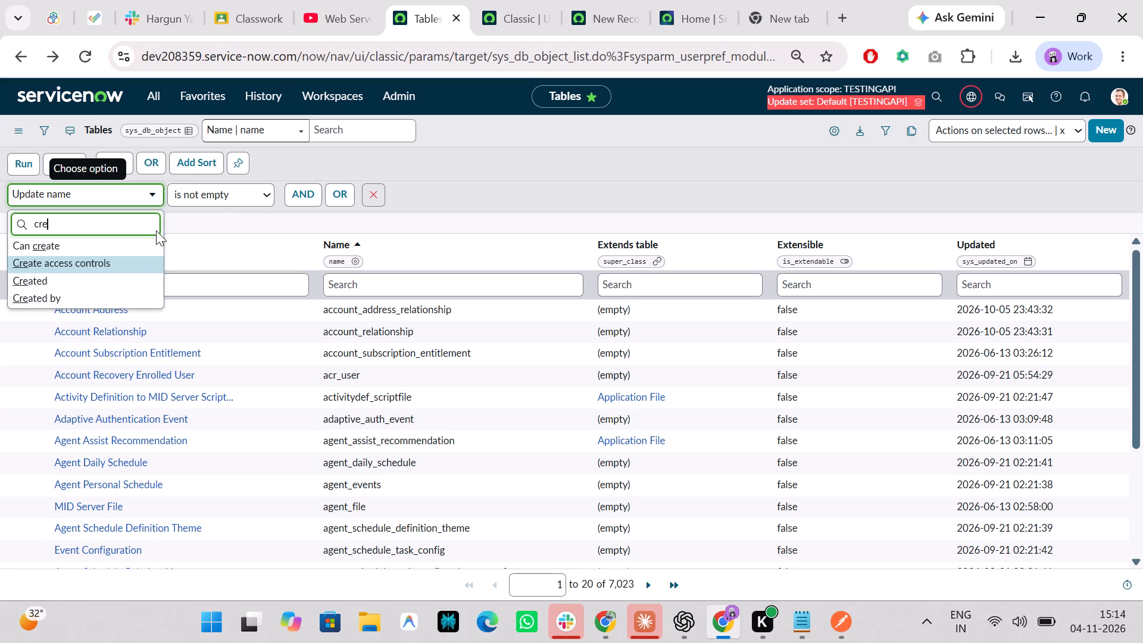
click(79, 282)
Sort the Tables list by Updated, newest first, to locate the new Home table.
click(975, 239)
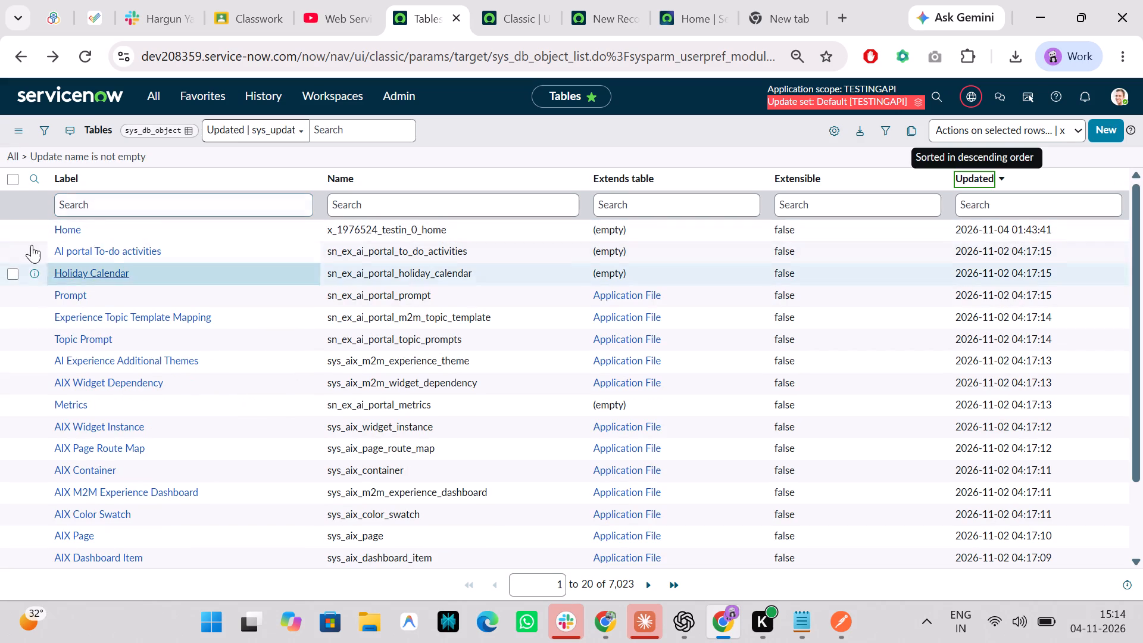
Reload the Custom Applications list and open the TESTINGAPI application record.
click(507, 1)
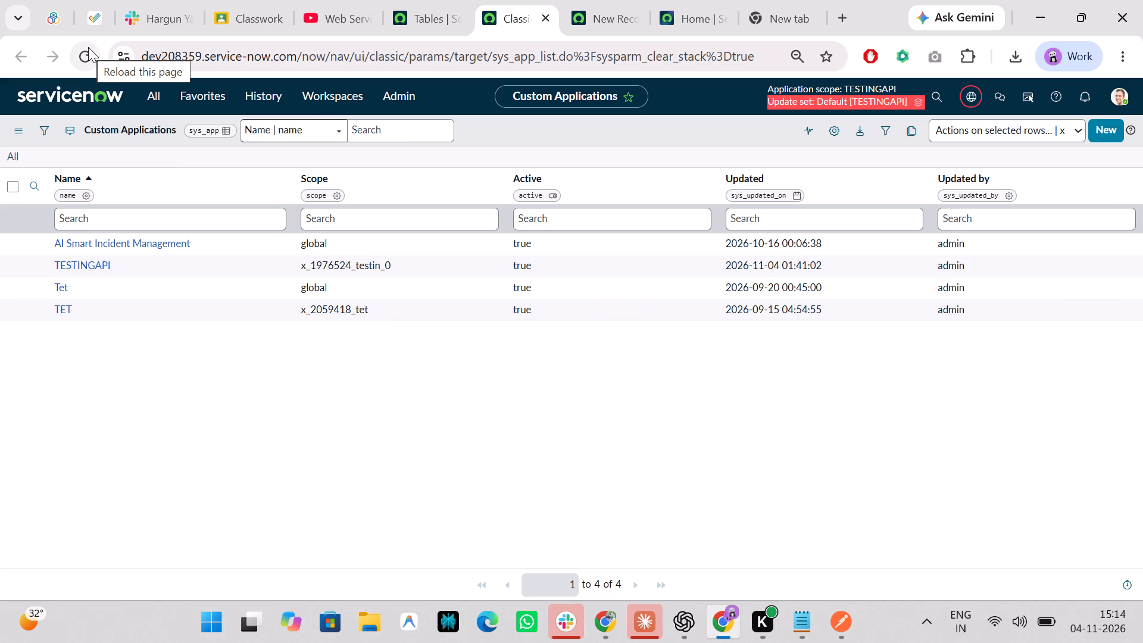
click(77, 63)
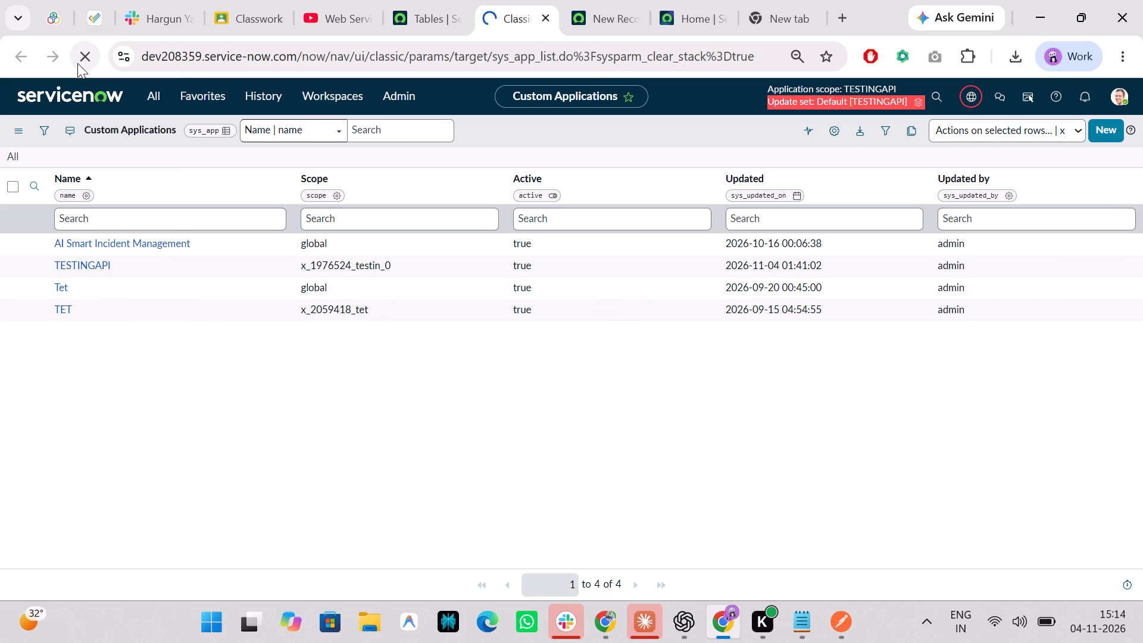
click(92, 264)
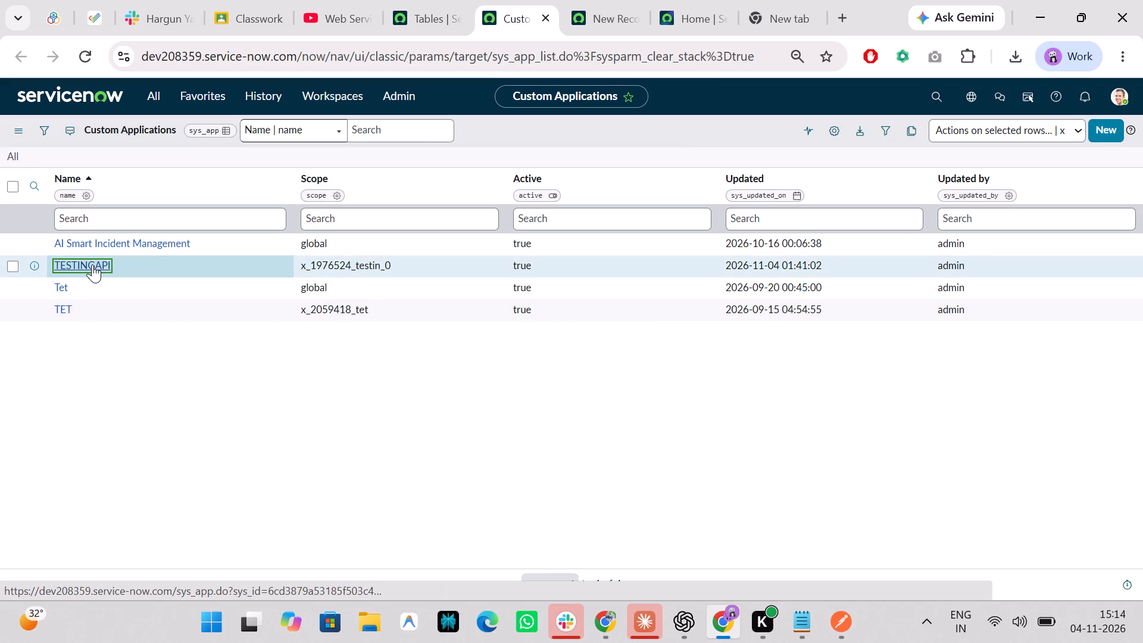
click(92, 264)
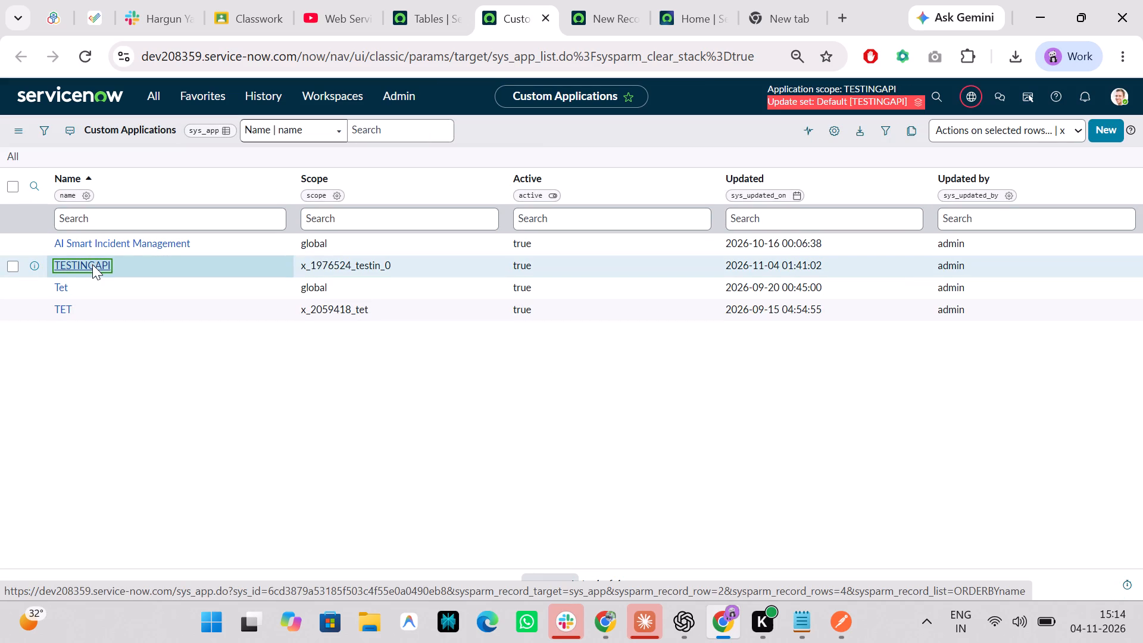
Open the TESTINGAPI record from the Custom Applications list and look over its subscription, menu and user access settings.
ctrl+click(92, 264)
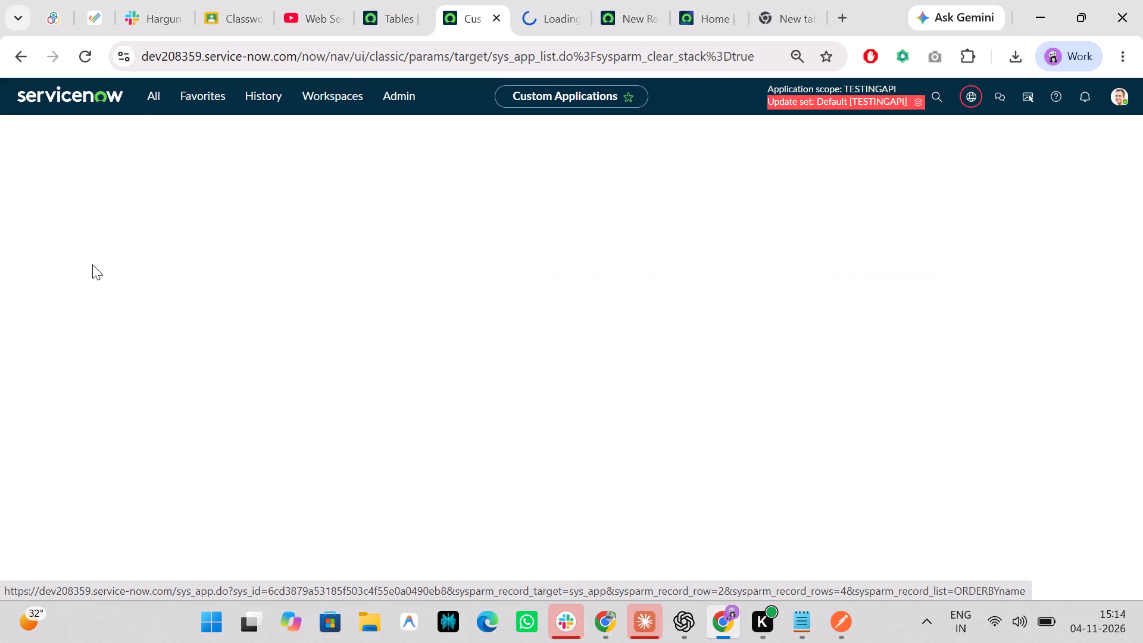
scroll(507, 188, down, 1)
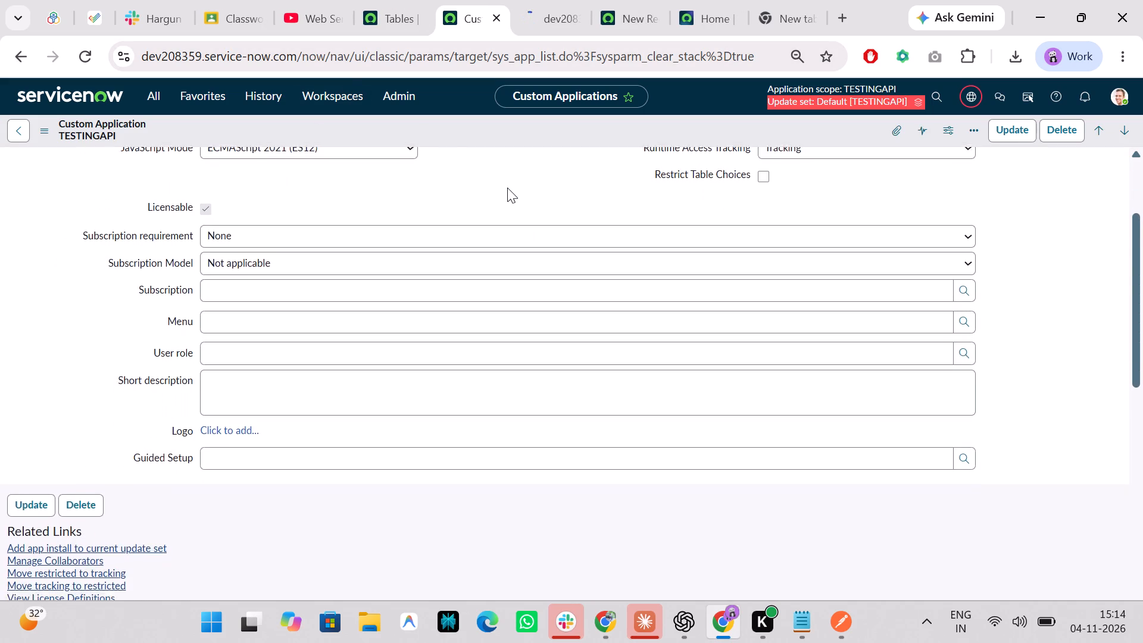
scroll(507, 188, down, 1)
scroll(422, 293, down, 1)
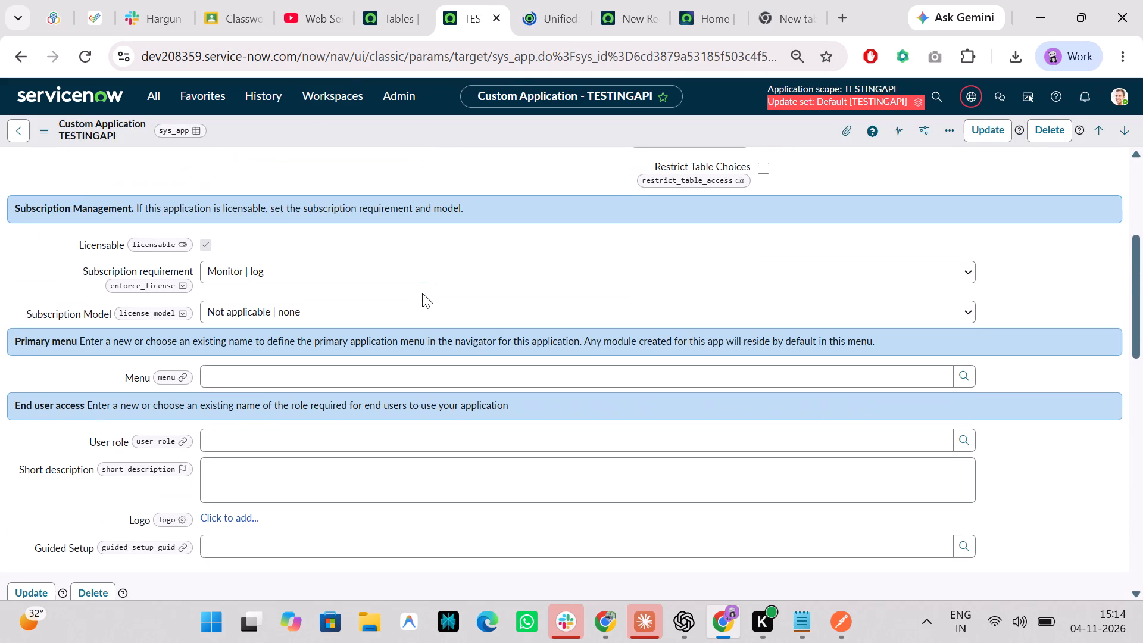
scroll(422, 293, down, 1)
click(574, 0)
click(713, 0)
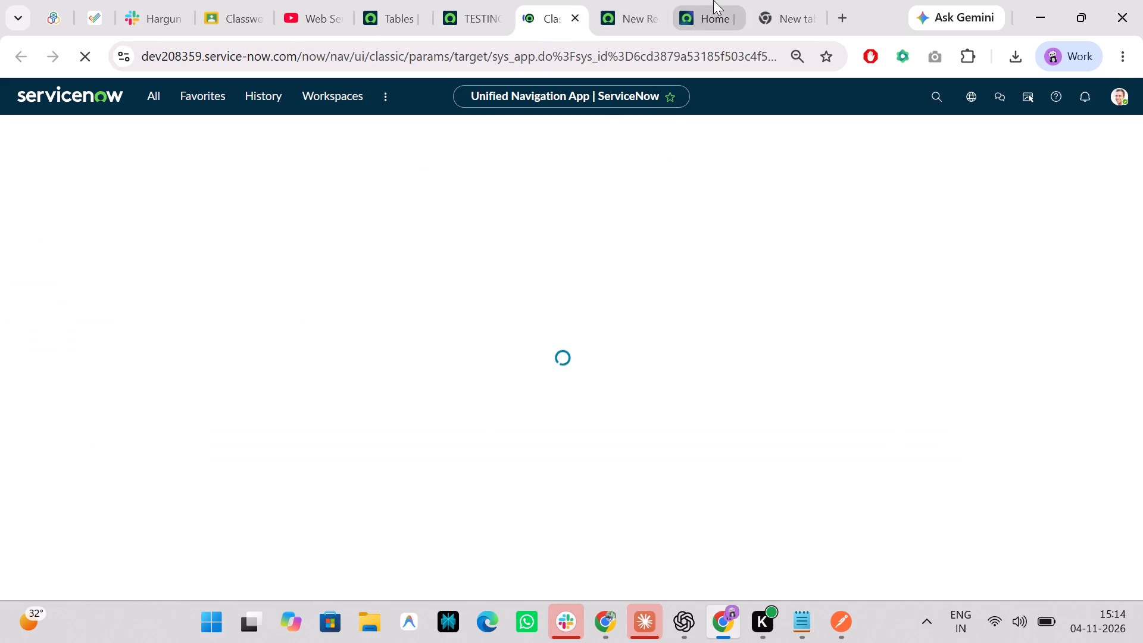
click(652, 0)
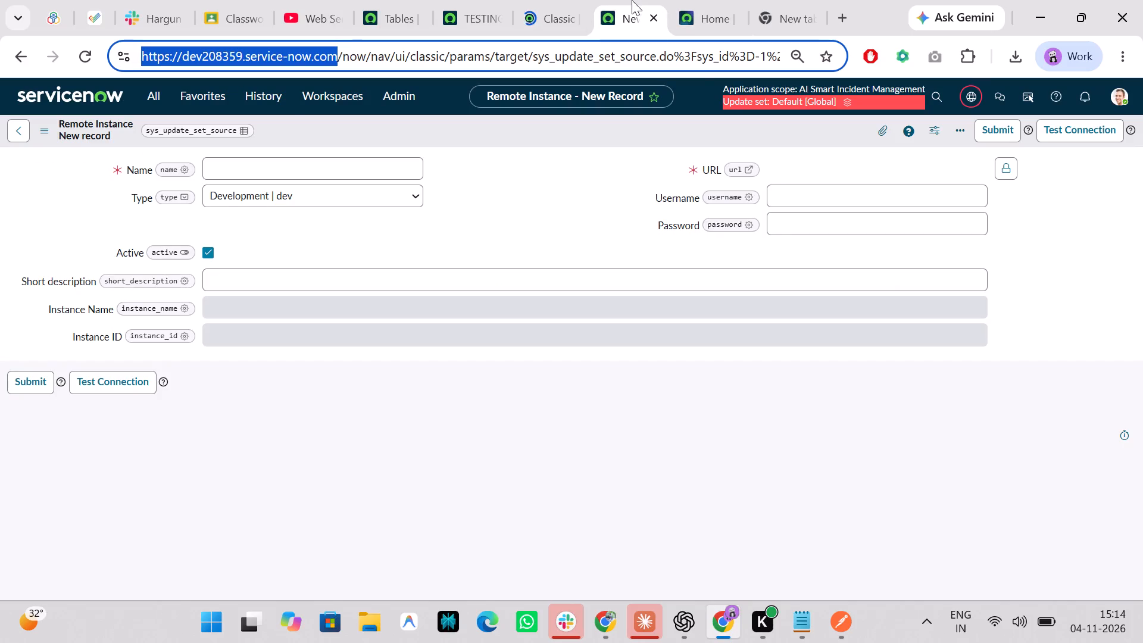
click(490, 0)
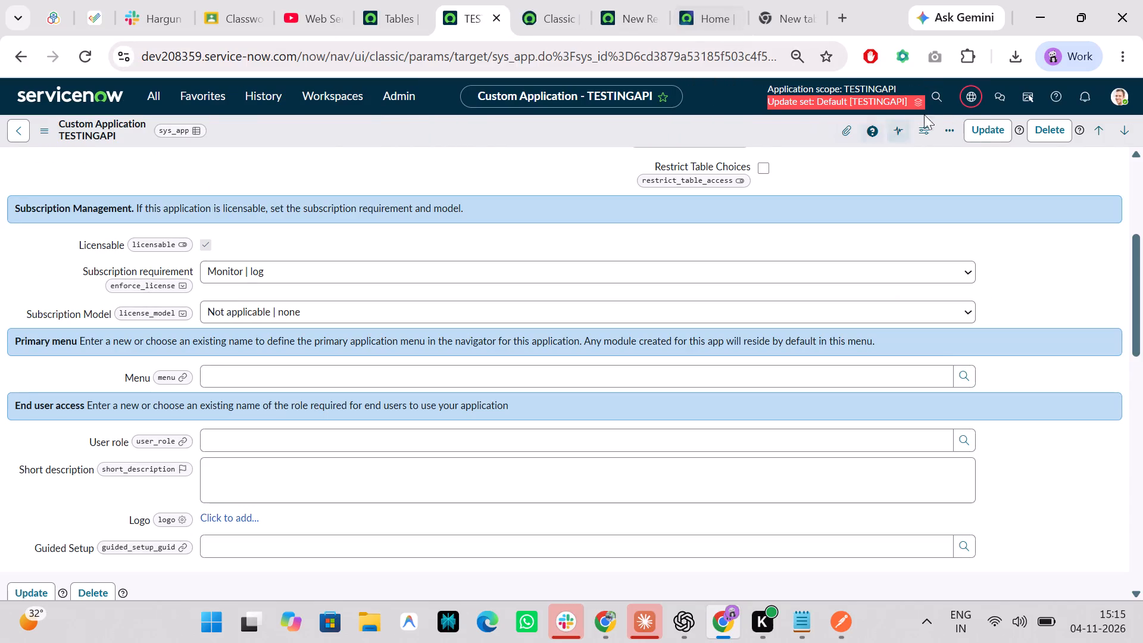
Open the full Update Sets list from the current update set picker.
click(965, 101)
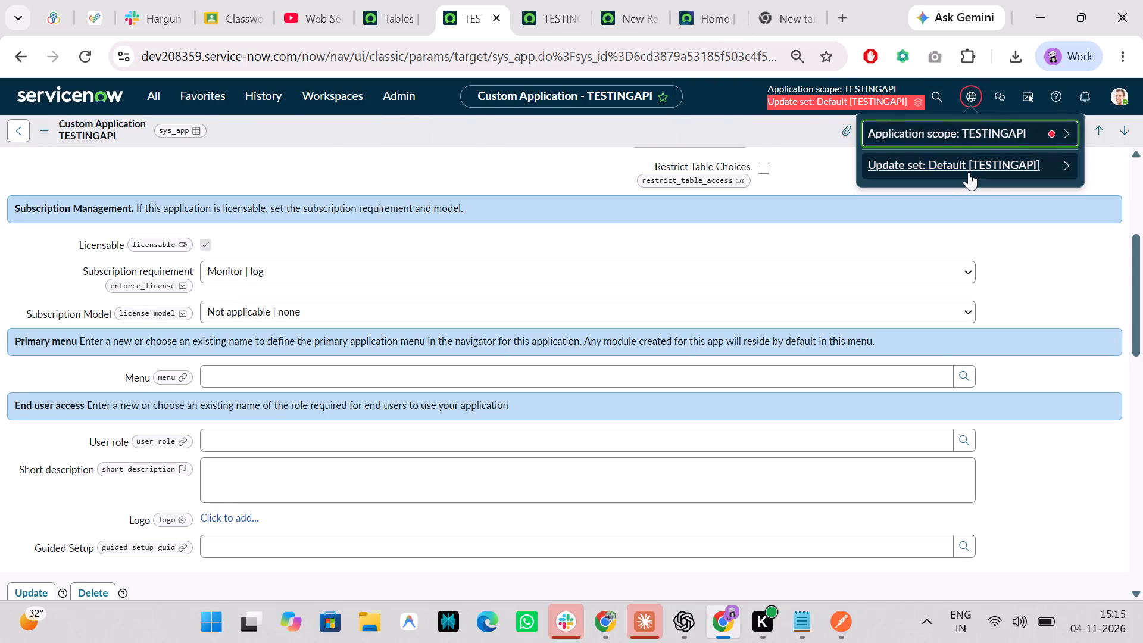
click(969, 171)
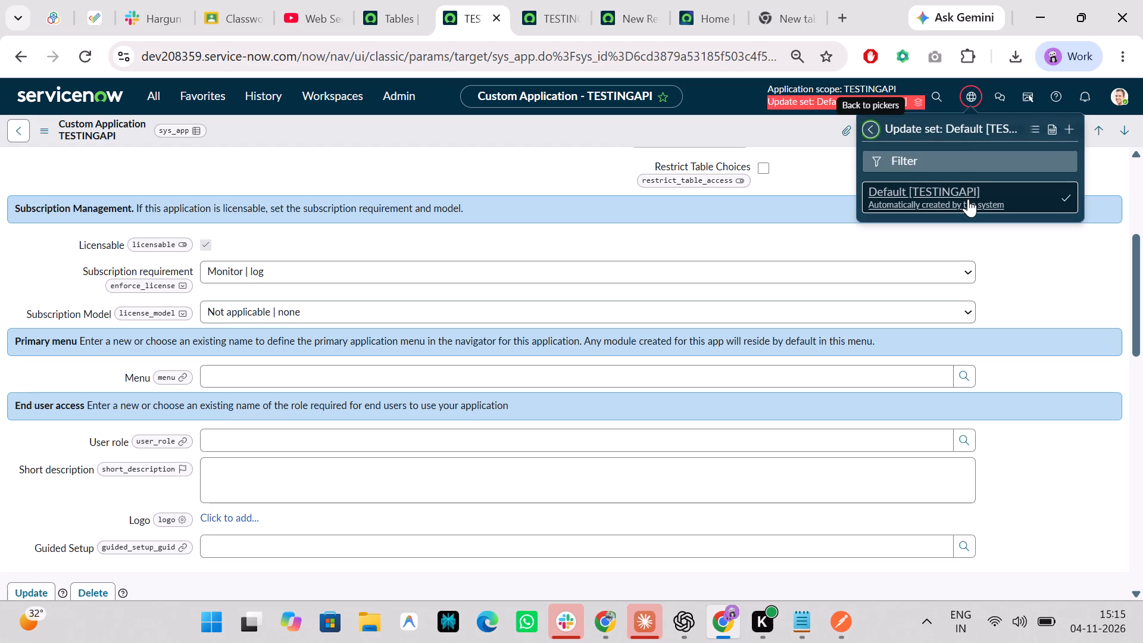
ctrl+click(1037, 130)
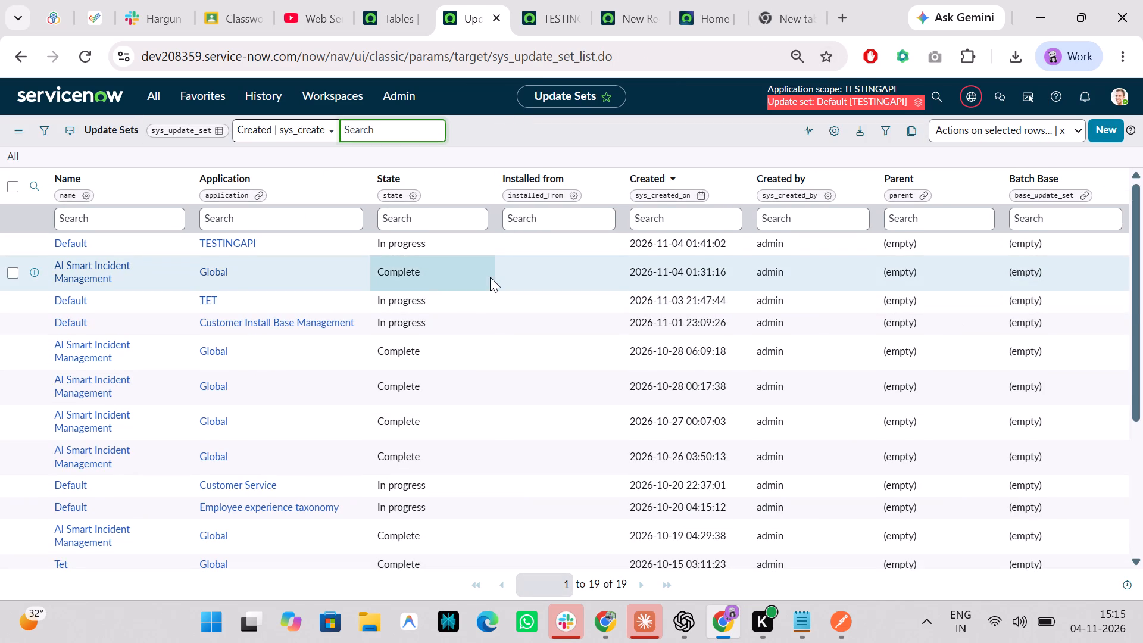
Examine the Update Sets list for each set's name, application, state and creation date.
scroll(490, 277, down, 8)
scroll(624, 289, up, 4)
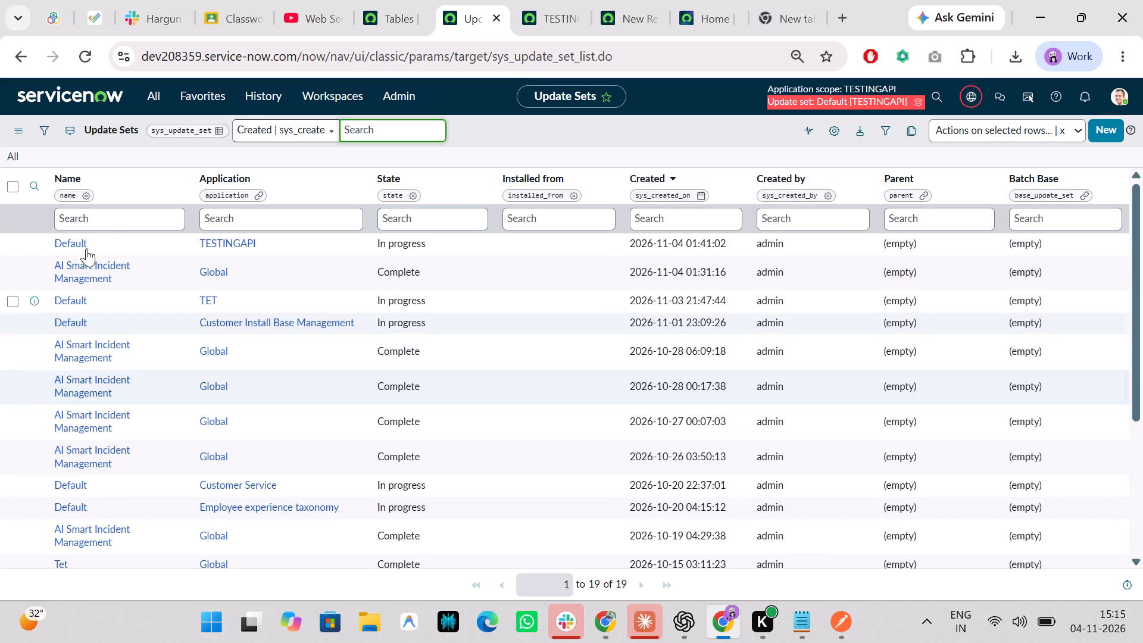
scroll(259, 360, down, 3)
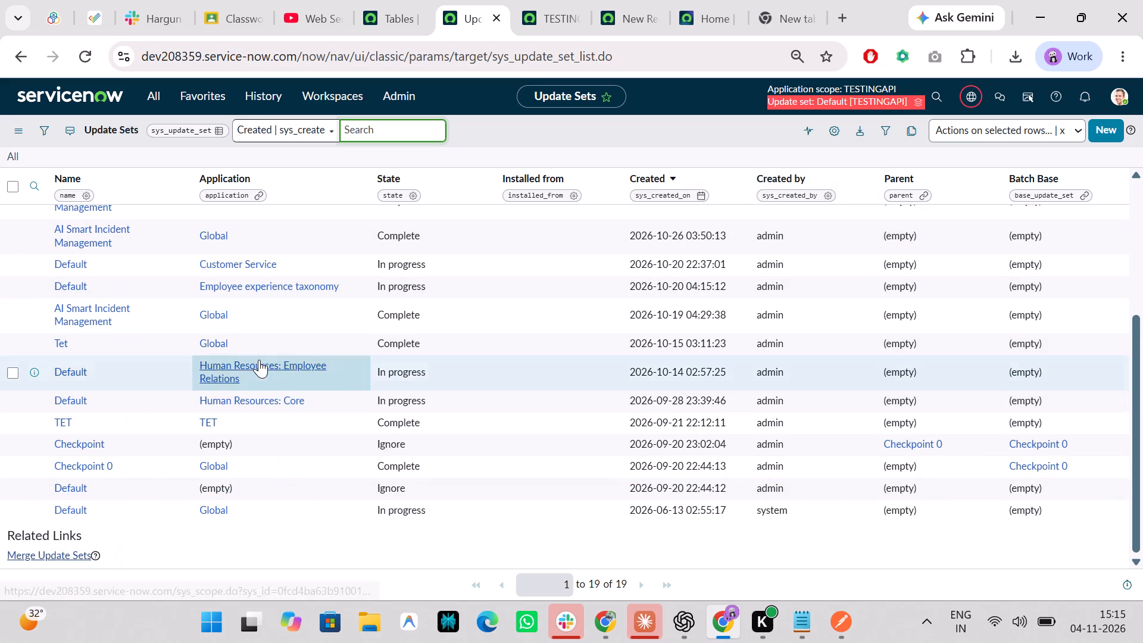
scroll(220, 476, up, 3)
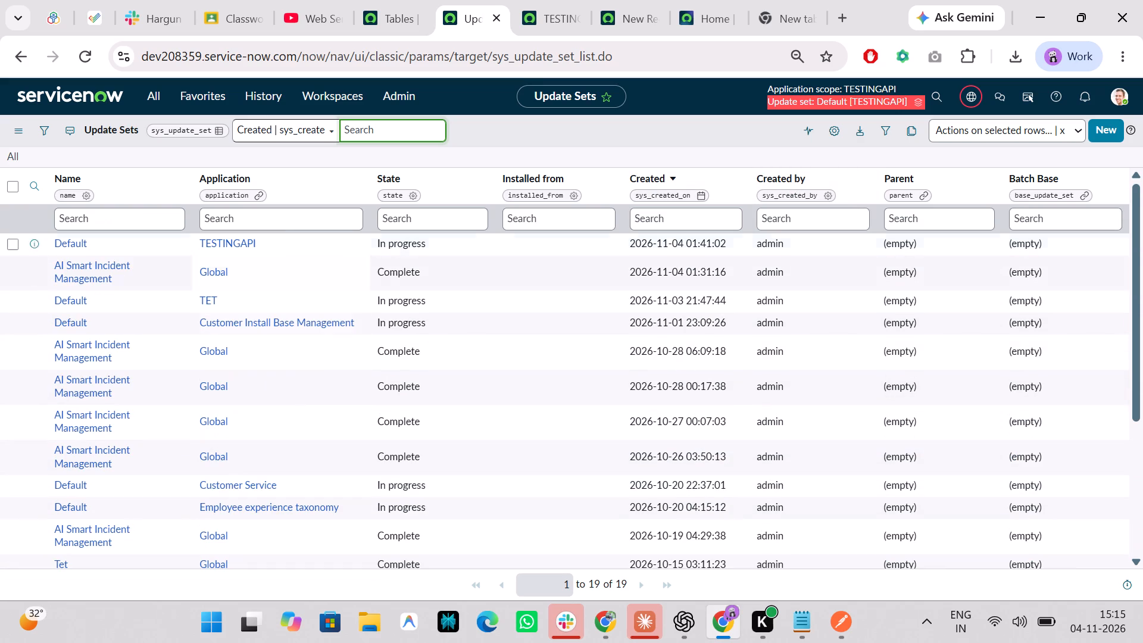
scroll(274, 241, down, 3)
scroll(274, 241, up, 1)
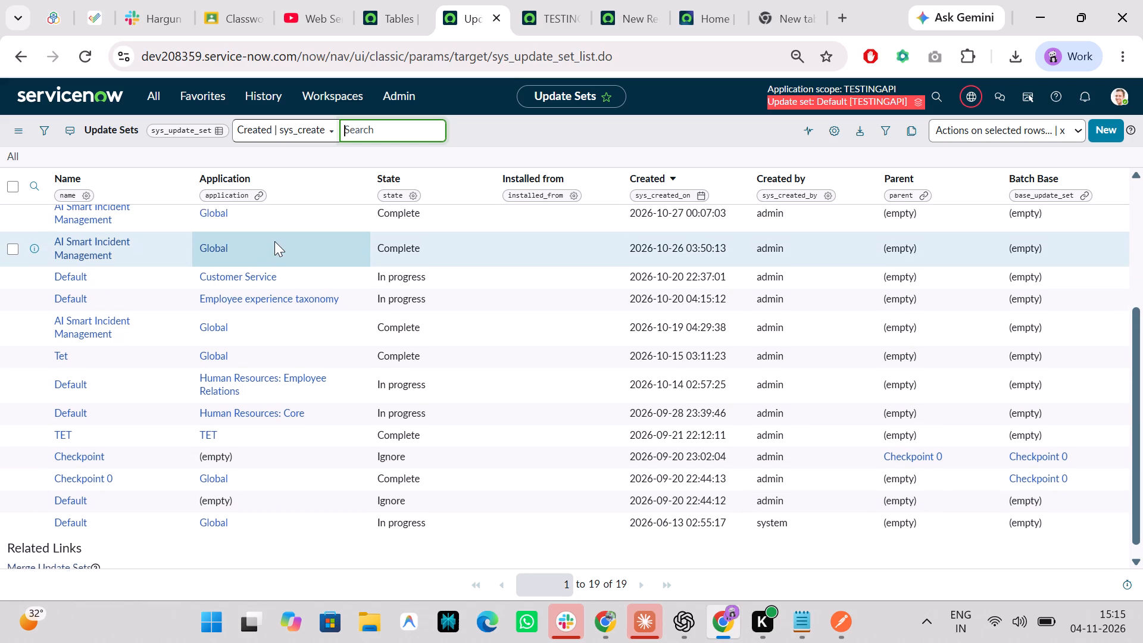
scroll(274, 241, up, 3)
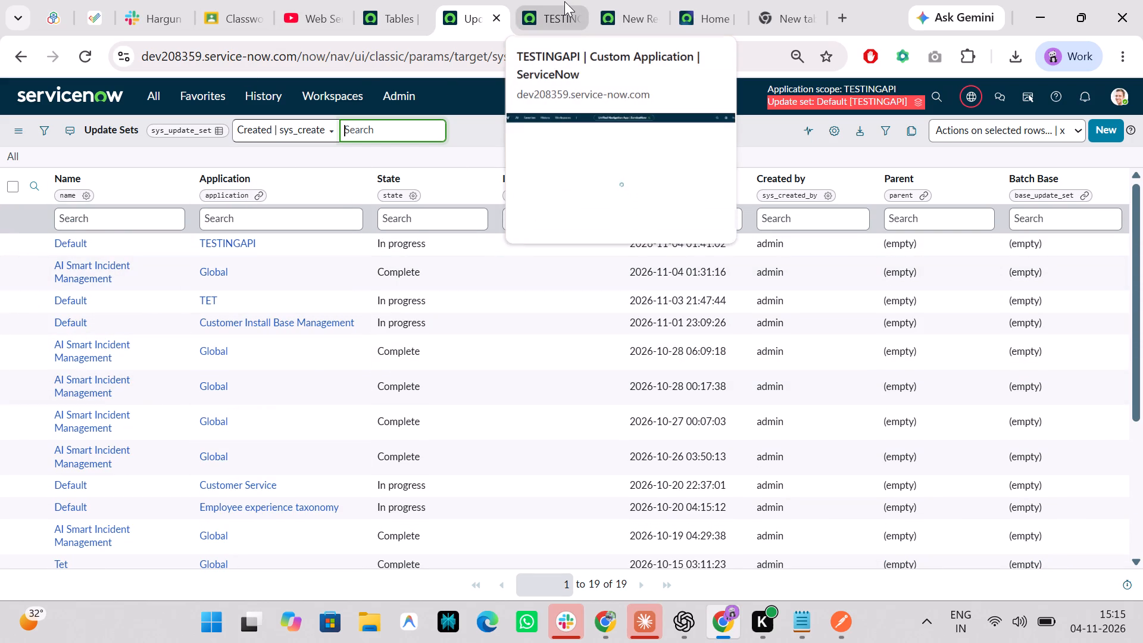
Open the TESTINGAPI application's Default update set and review its Customer Updates sorted by Created, newest first.
click(70, 246)
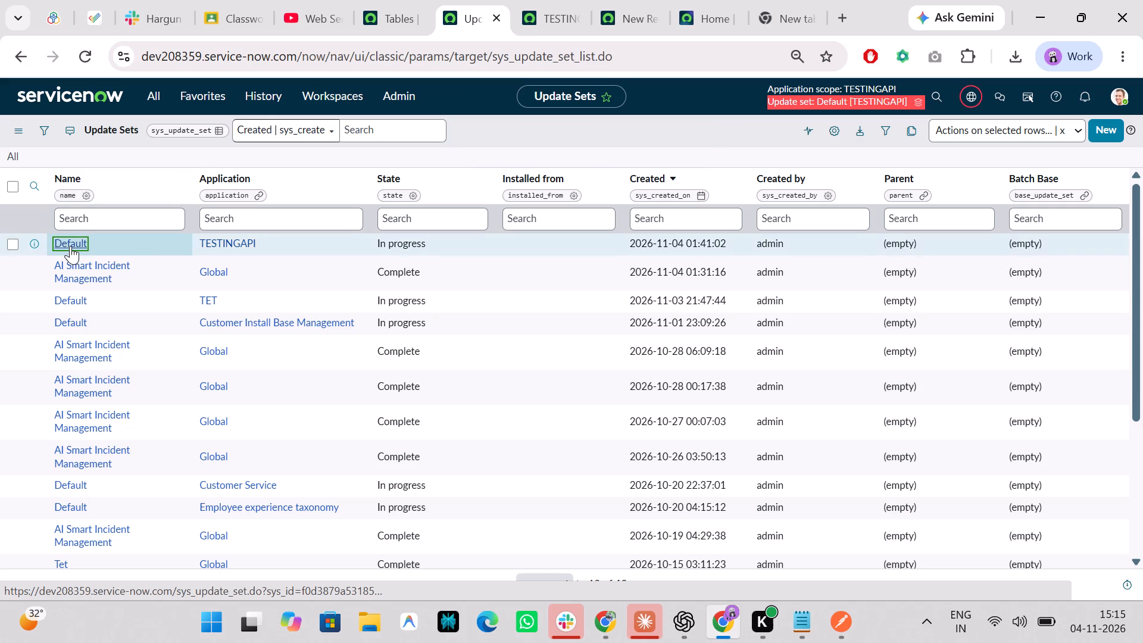
scroll(70, 246, down, 2)
scroll(136, 442, down, 5)
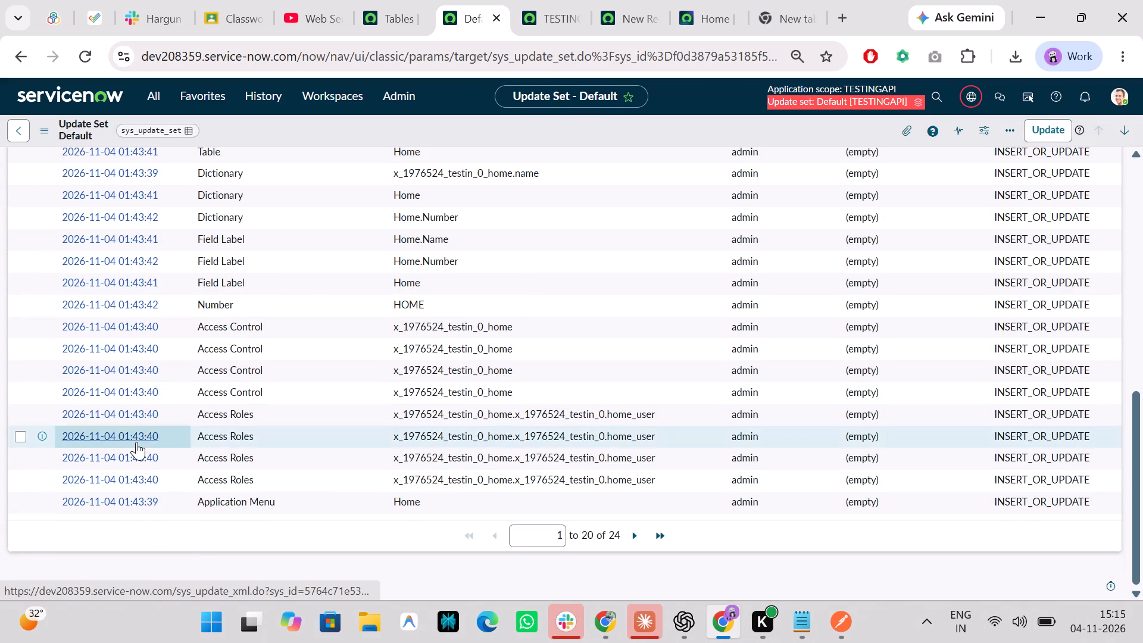
scroll(136, 442, up, 1)
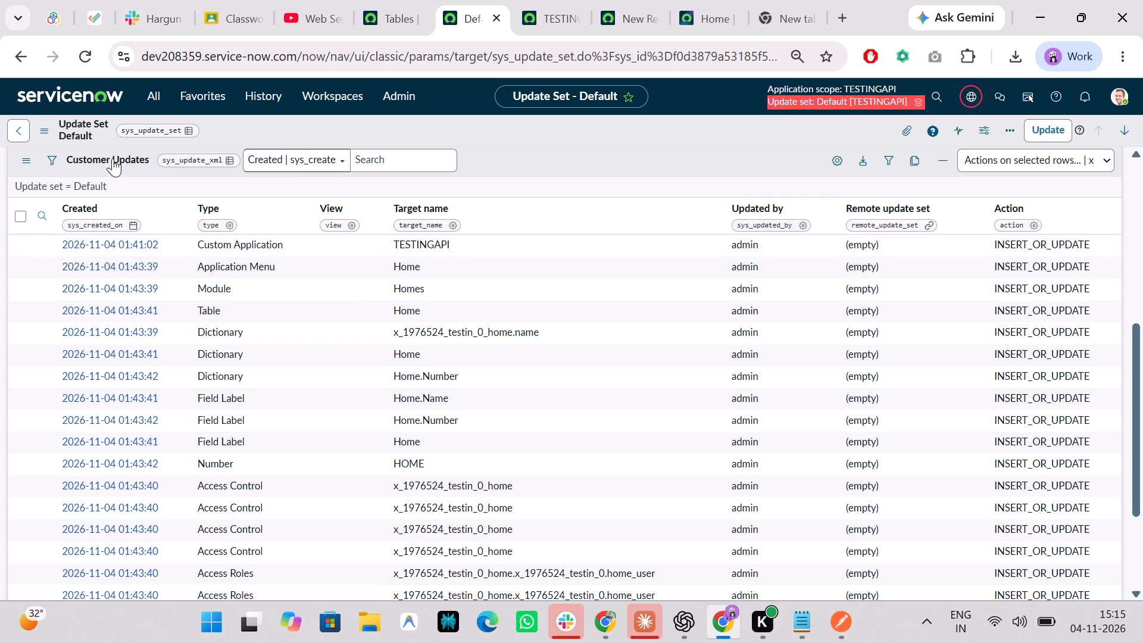
click(67, 210)
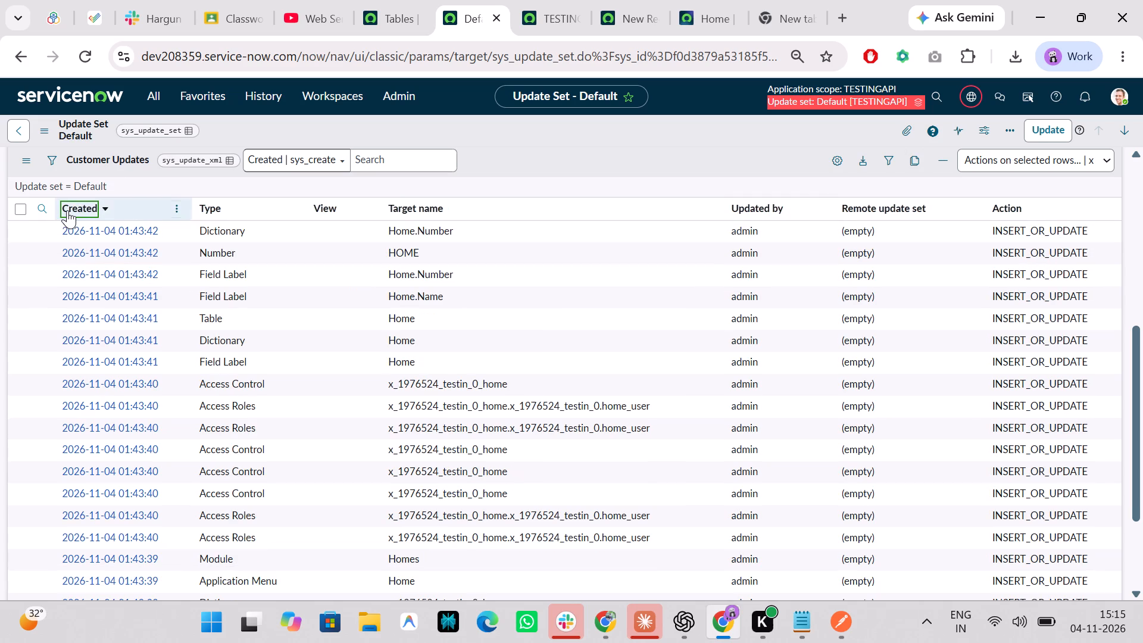
scroll(296, 310, down, 1)
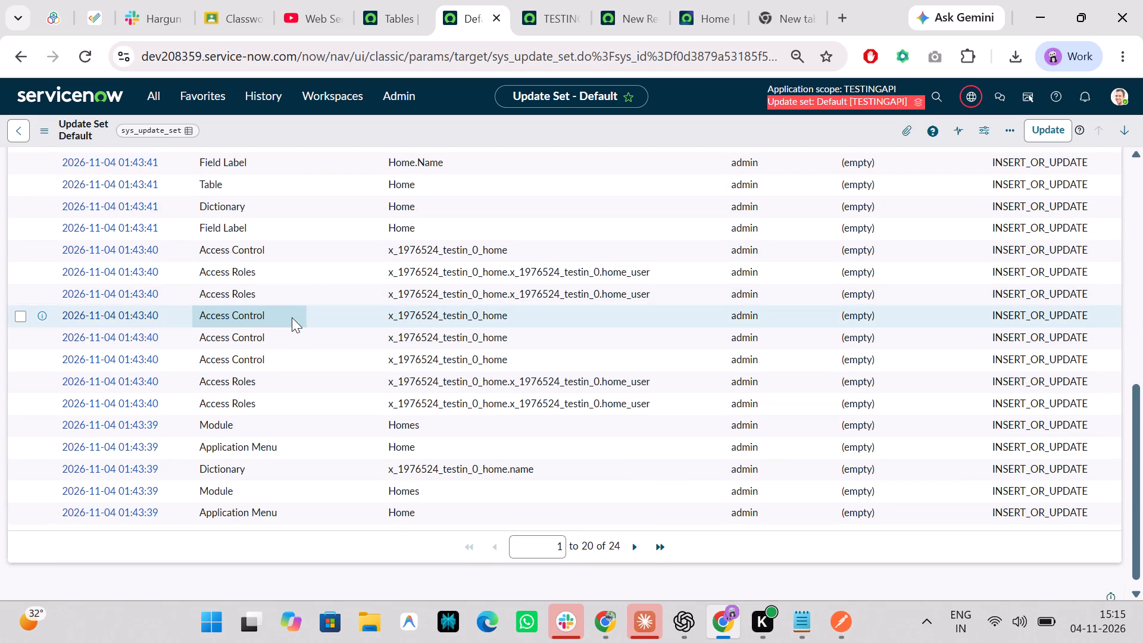
scroll(293, 312, up, 2)
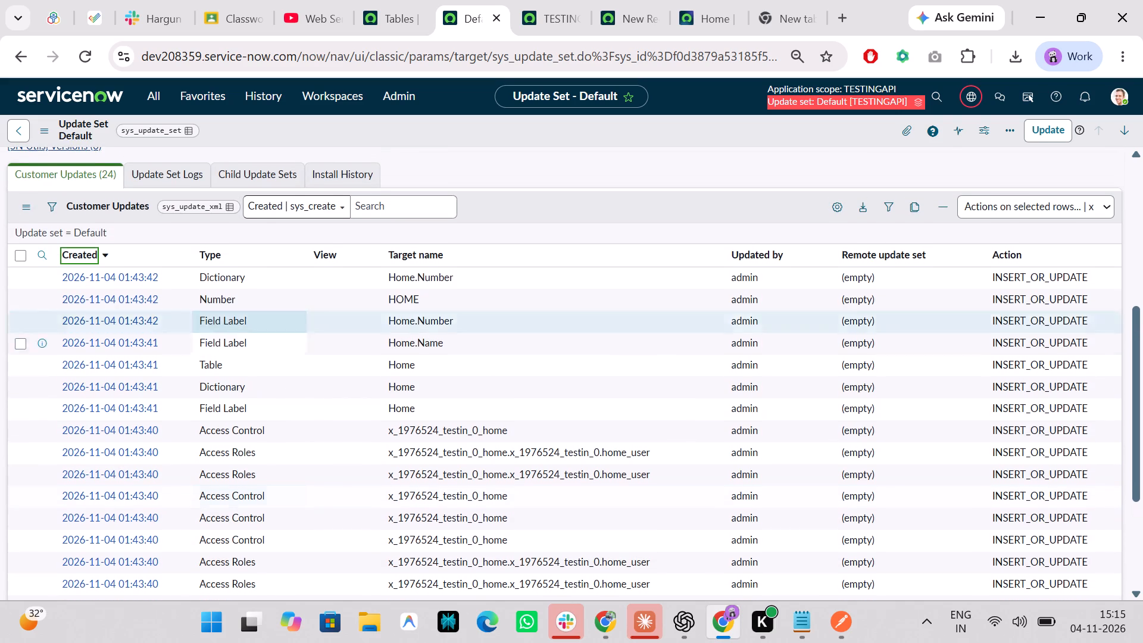
scroll(388, 369, up, 1)
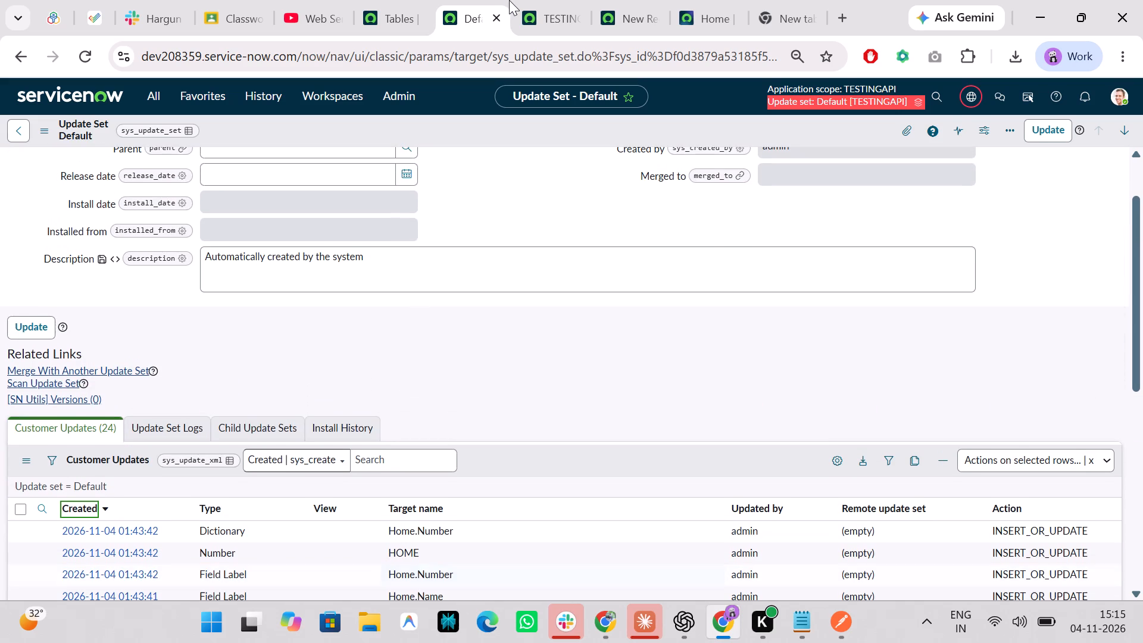
Check the Tables list for the Home table, and review the TESTINGAPI application record's related links and application files.
click(378, 0)
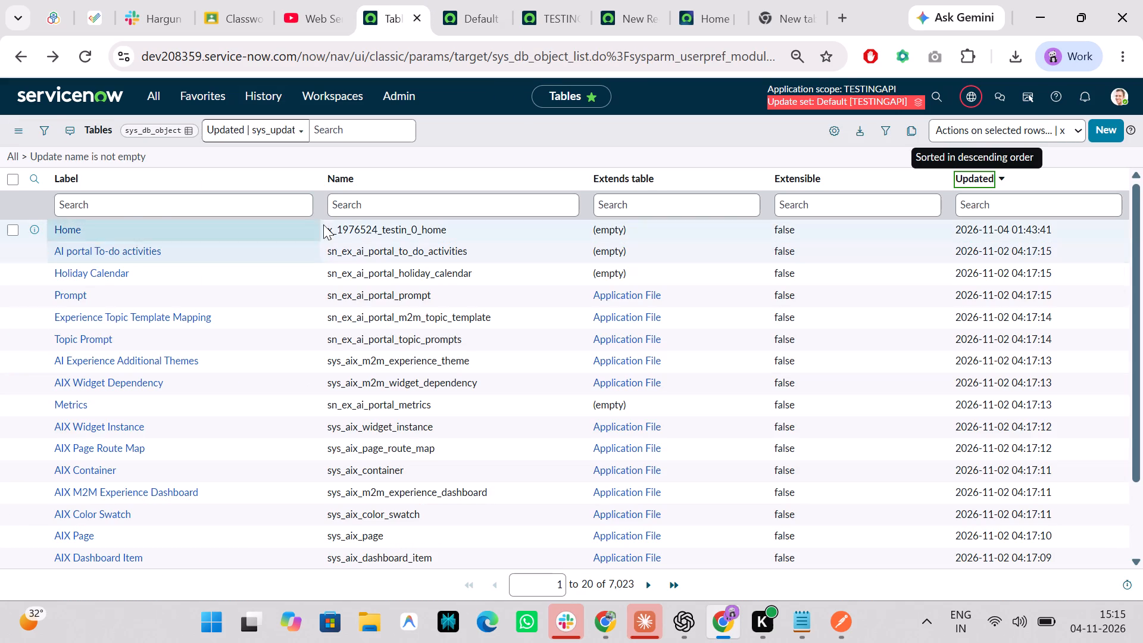
scroll(361, 226, up, 2)
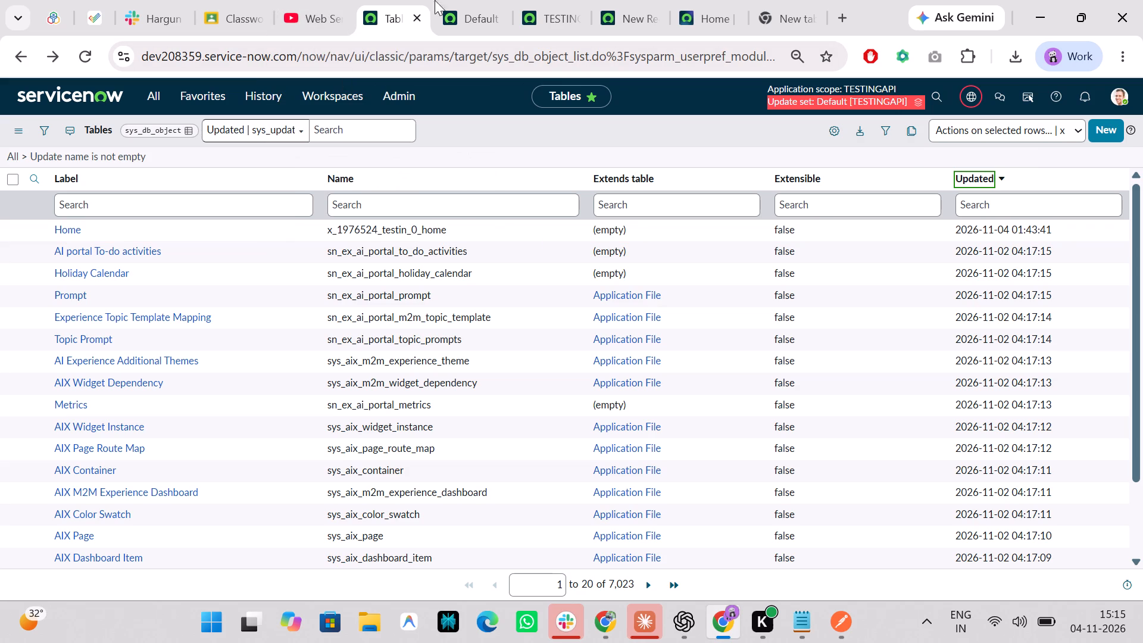
click(485, 0)
scroll(501, 202, up, 4)
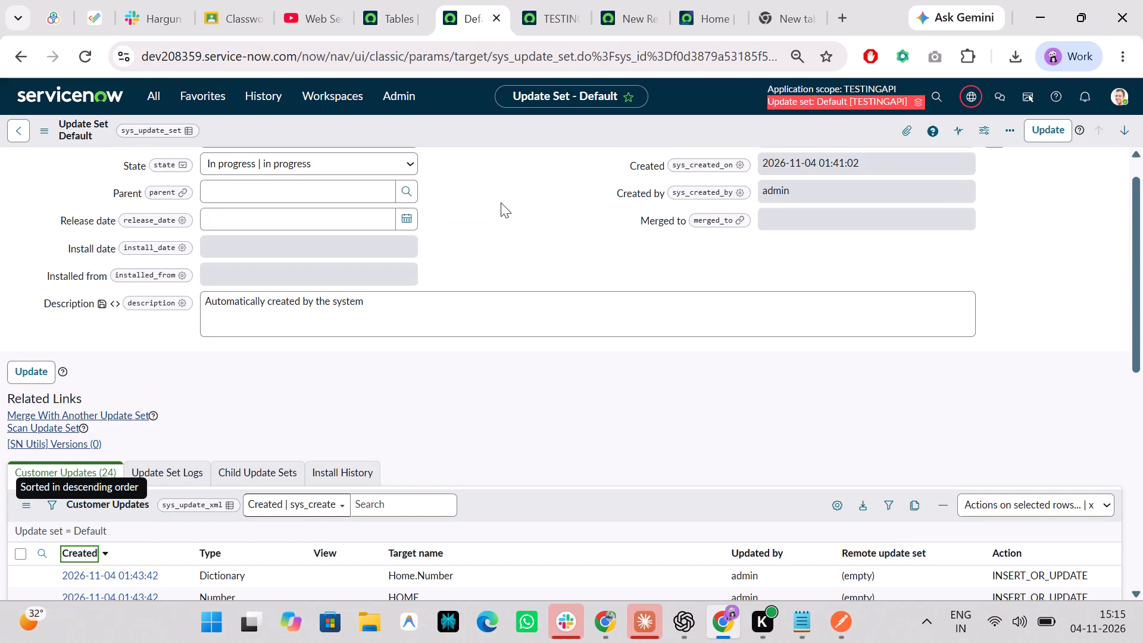
click(561, 0)
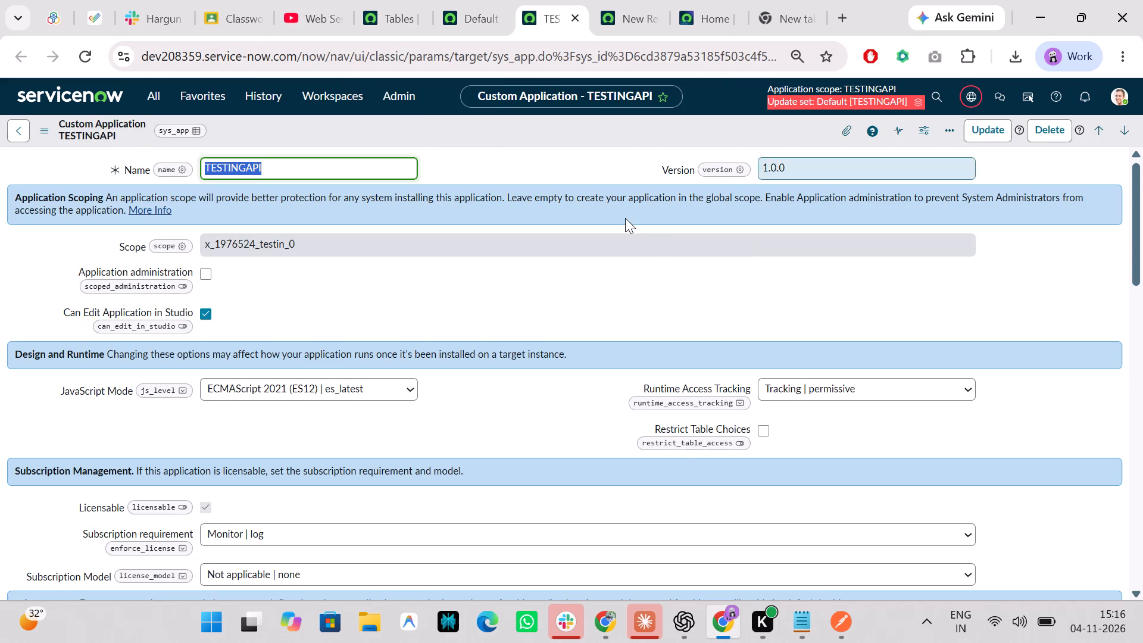
scroll(762, 262, down, 5)
scroll(441, 363, up, 3)
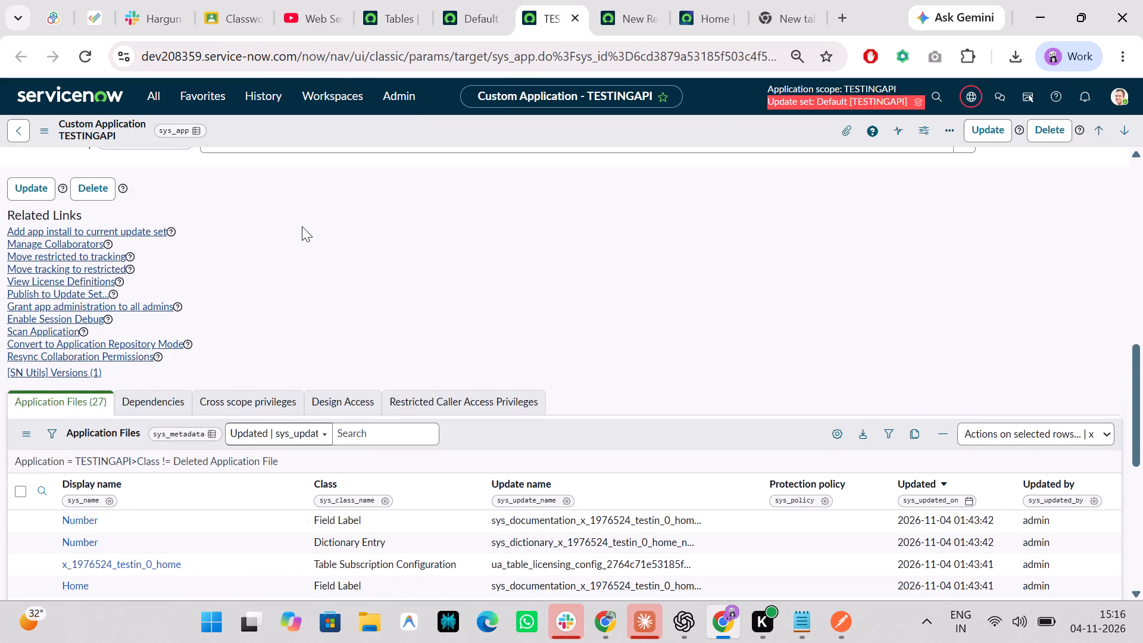
click(302, 226)
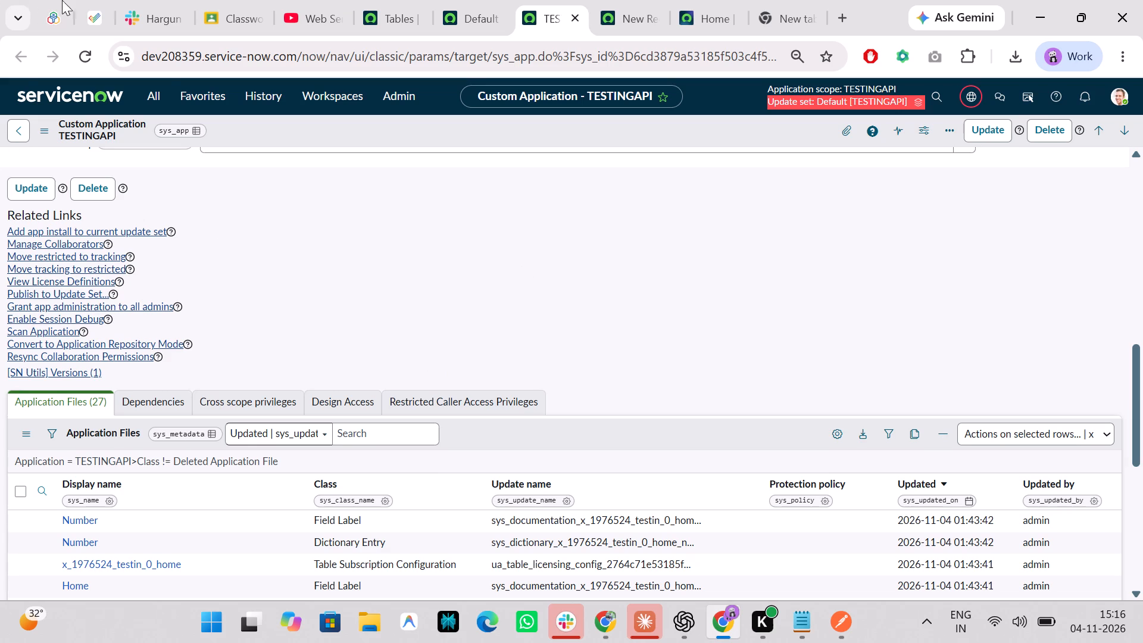
Return from the Default update set record to the Update Sets list and look through the list again.
click(440, 0)
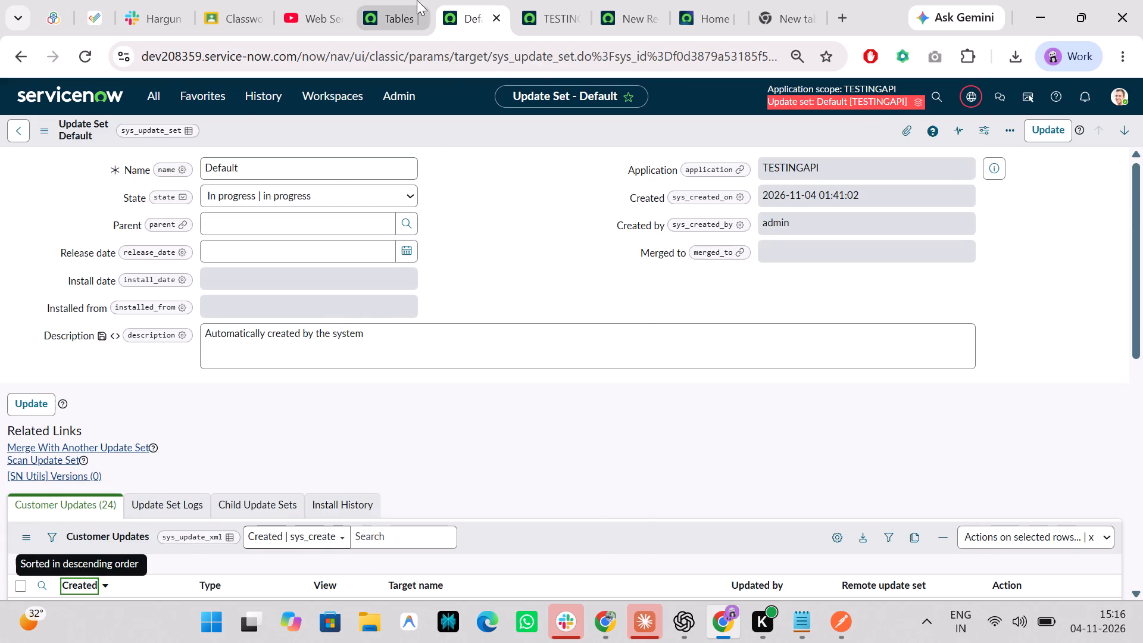
click(417, 0)
click(511, 0)
scroll(426, 282, right, 1)
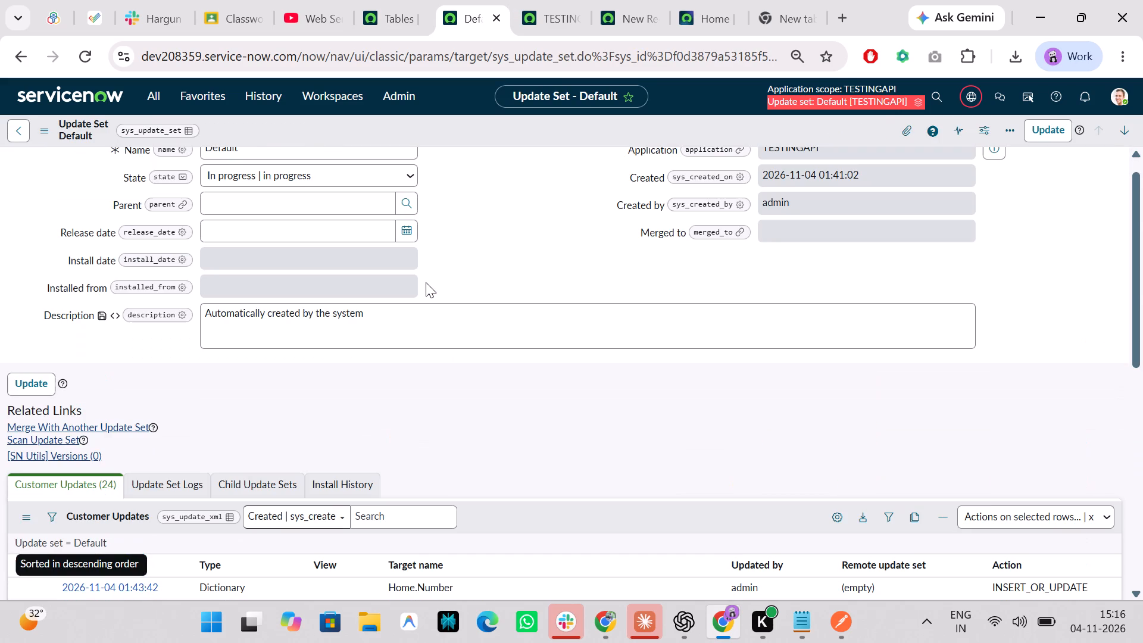
scroll(426, 282, right, 11)
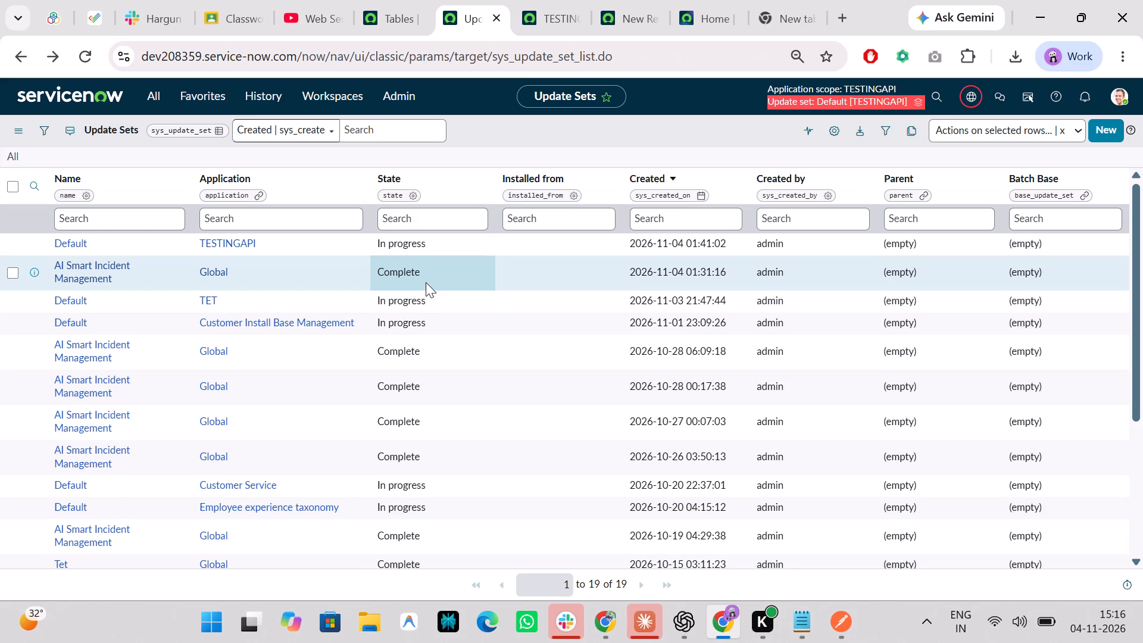
scroll(426, 282, down, 5)
scroll(426, 282, up, 3)
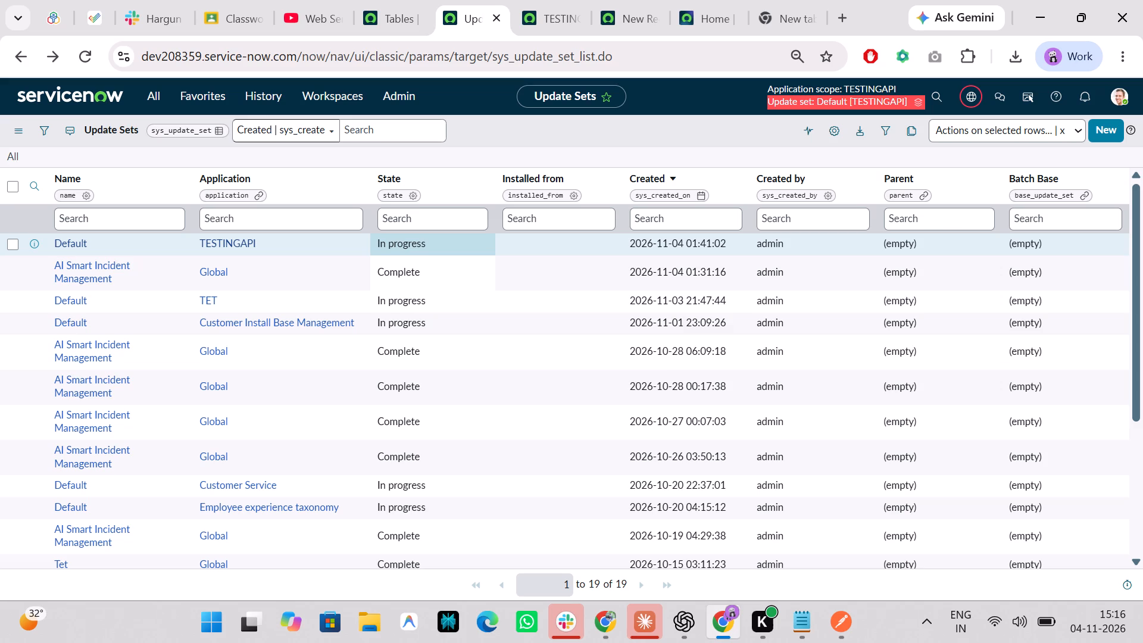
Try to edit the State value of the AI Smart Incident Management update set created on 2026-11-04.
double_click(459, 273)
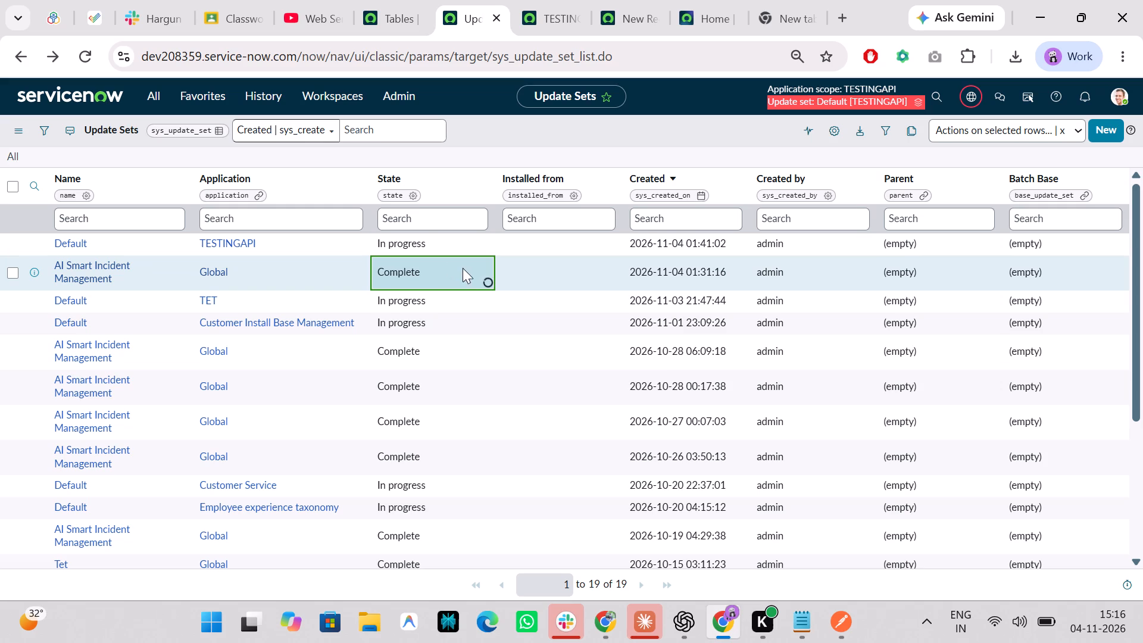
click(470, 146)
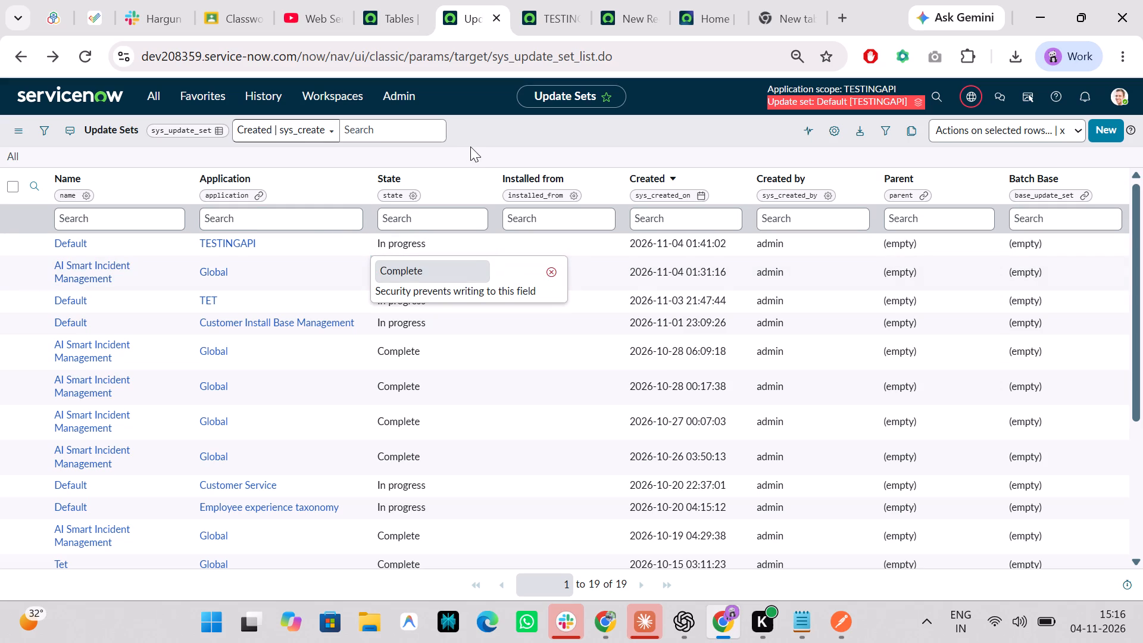
Open the AI Smart Incident Management update set created on 2026-11-04 in its own tab and switch the current application to Global.
click(551, 276)
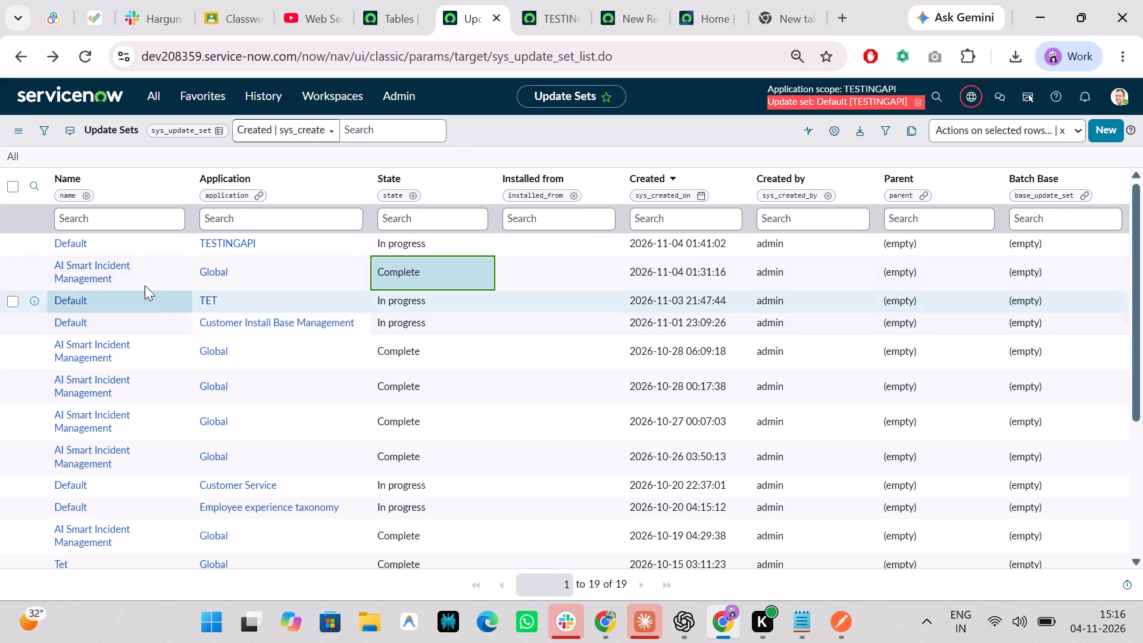
ctrl+click(81, 266)
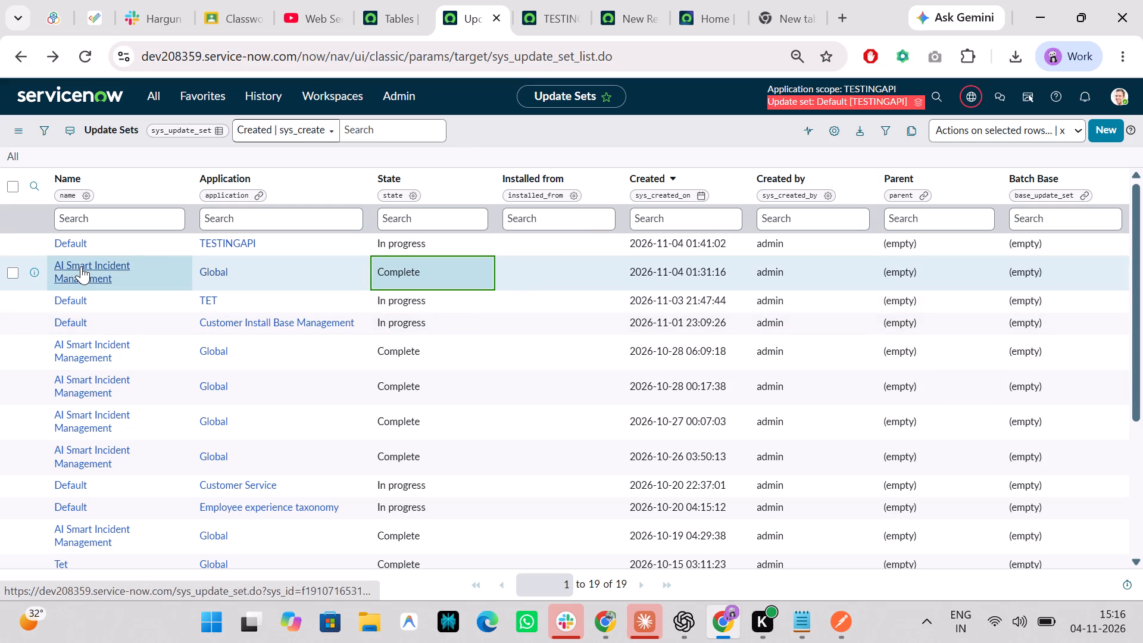
click(488, 0)
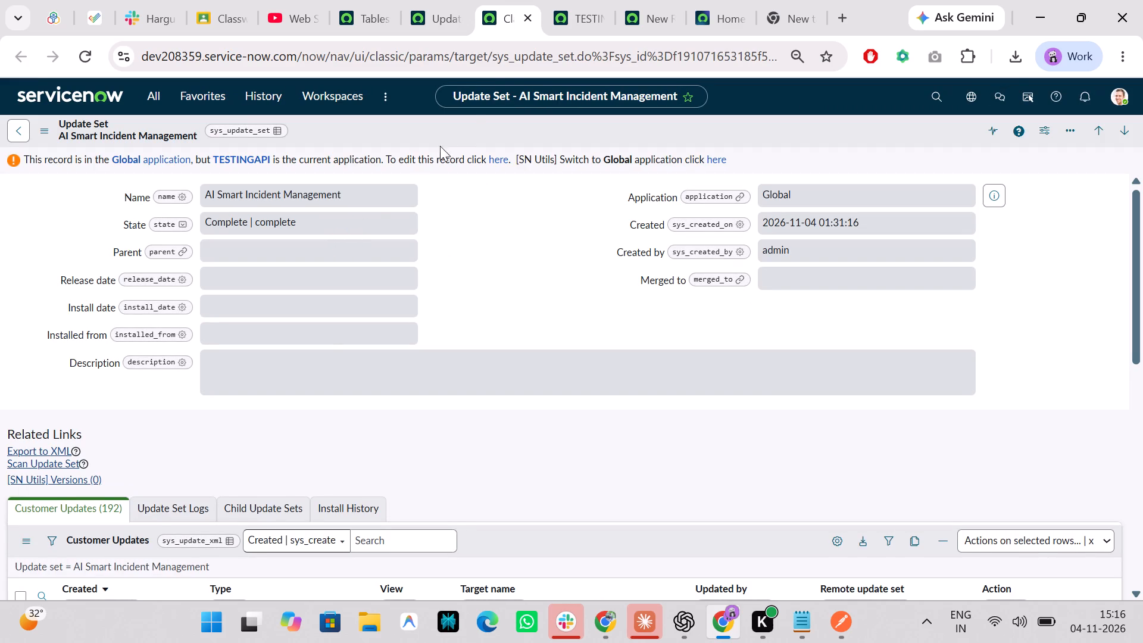
click(722, 160)
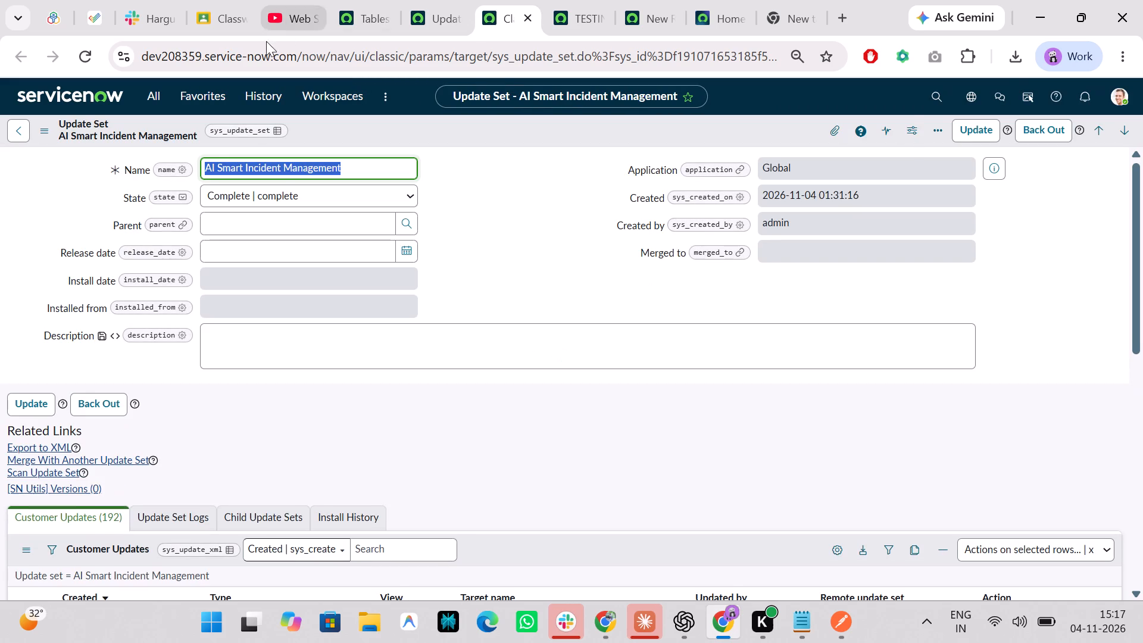
Set the State of this update set to In progress and save the record.
click(349, 195)
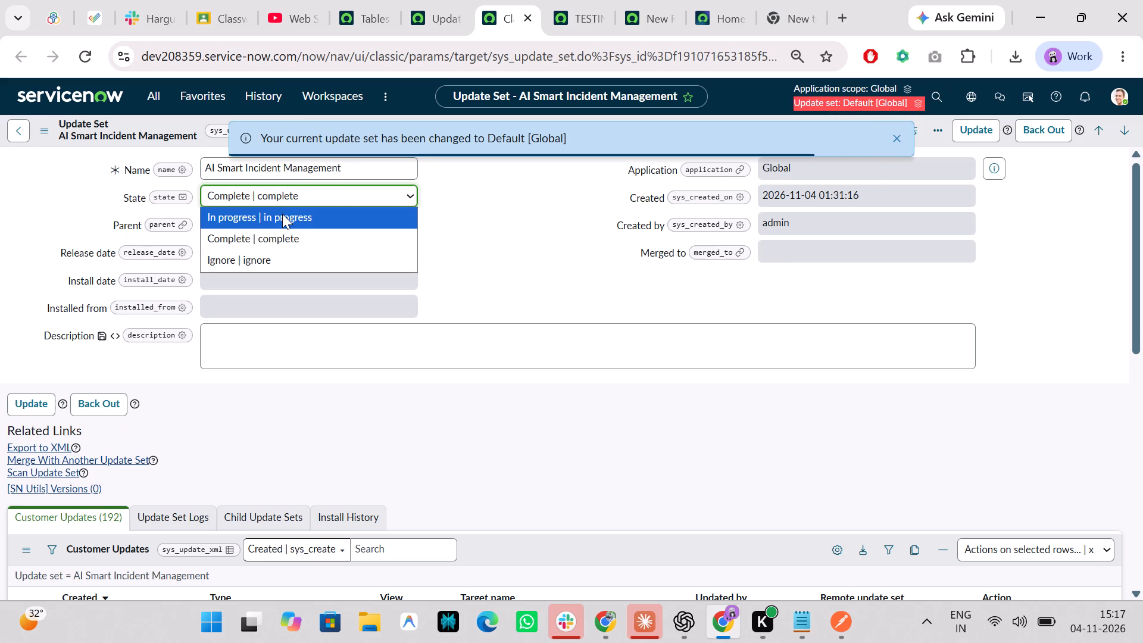
click(282, 214)
key(ctrl+s)
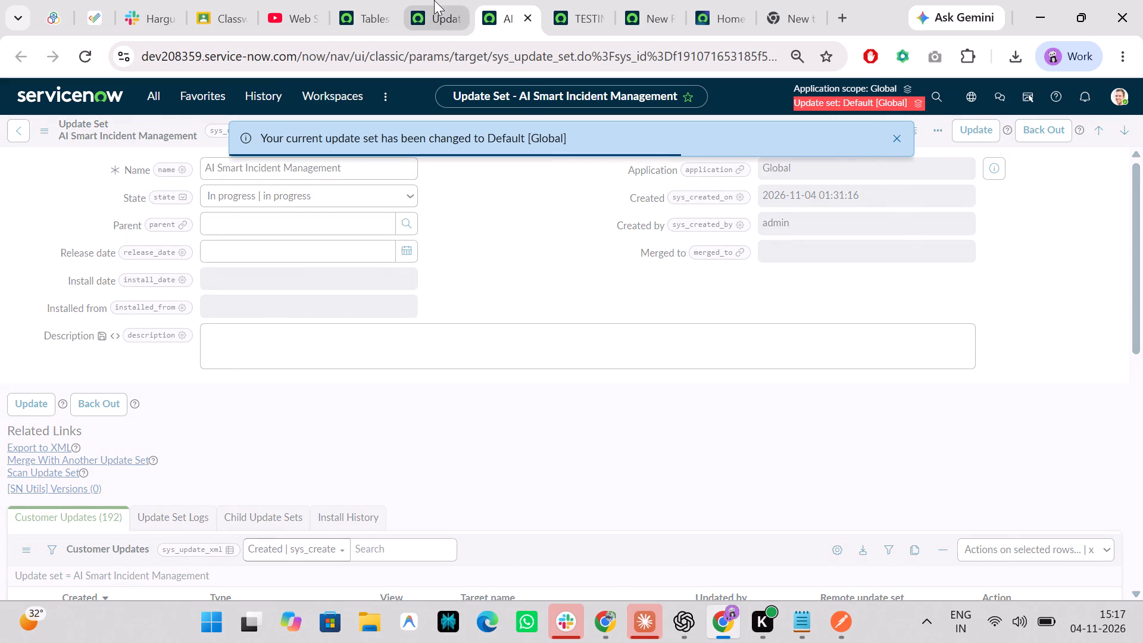
Filter the Update Sets list by State using the search text *comp.
click(434, 0)
scroll(308, 302, up, 1)
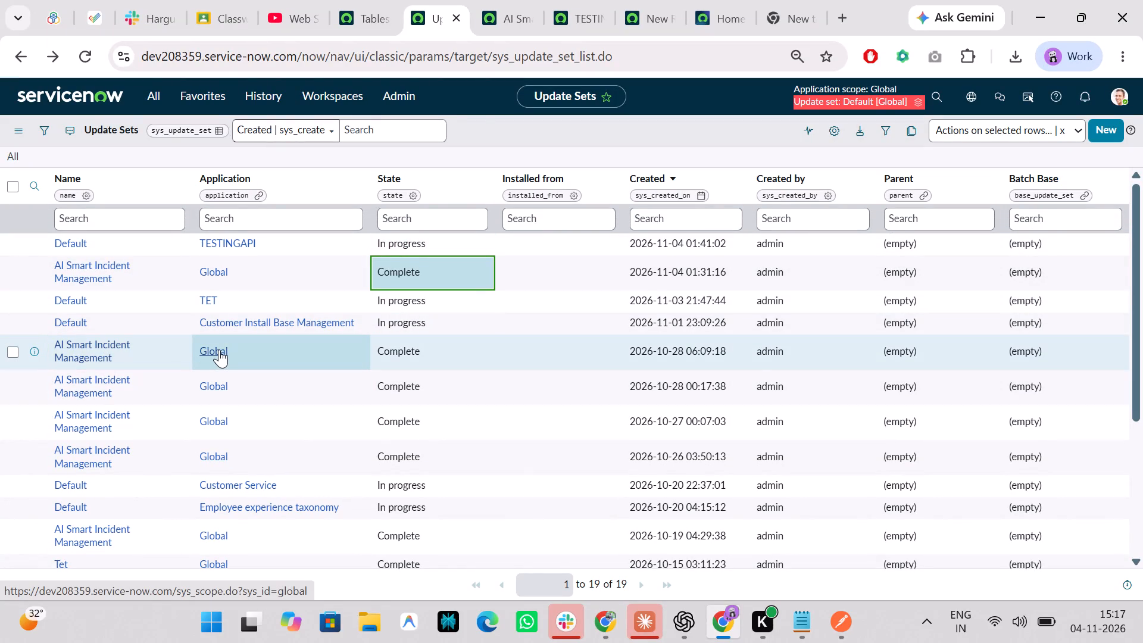
click(409, 214)
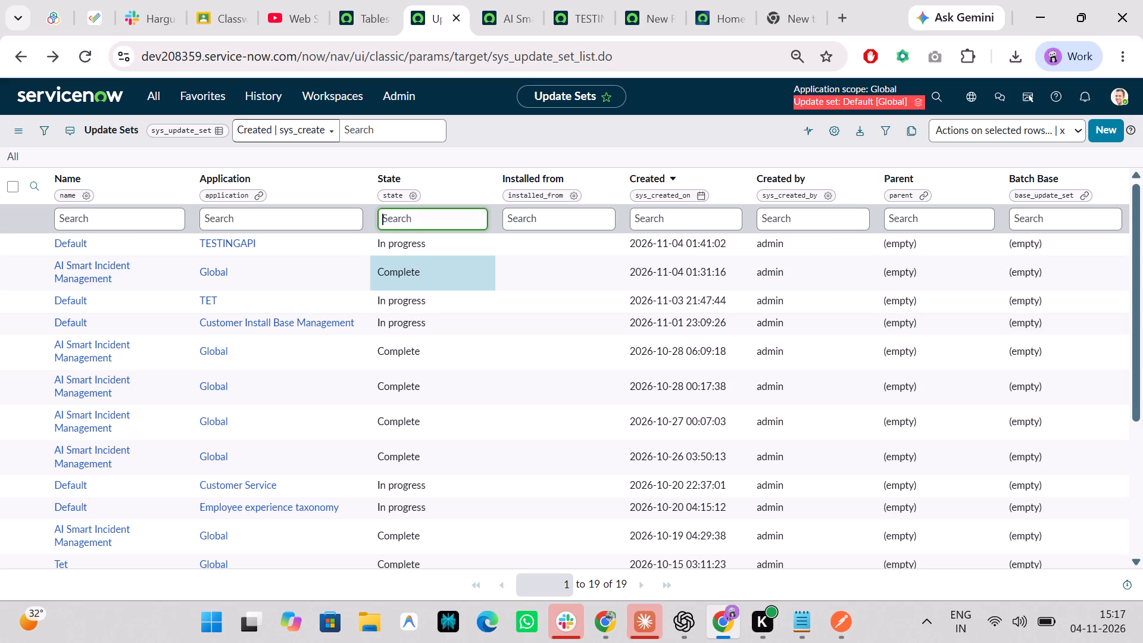
text(compl)
key(BackSpace)
key(Home)
key(shift+asterisk)
key(Return)
key(Return)
key(Return)
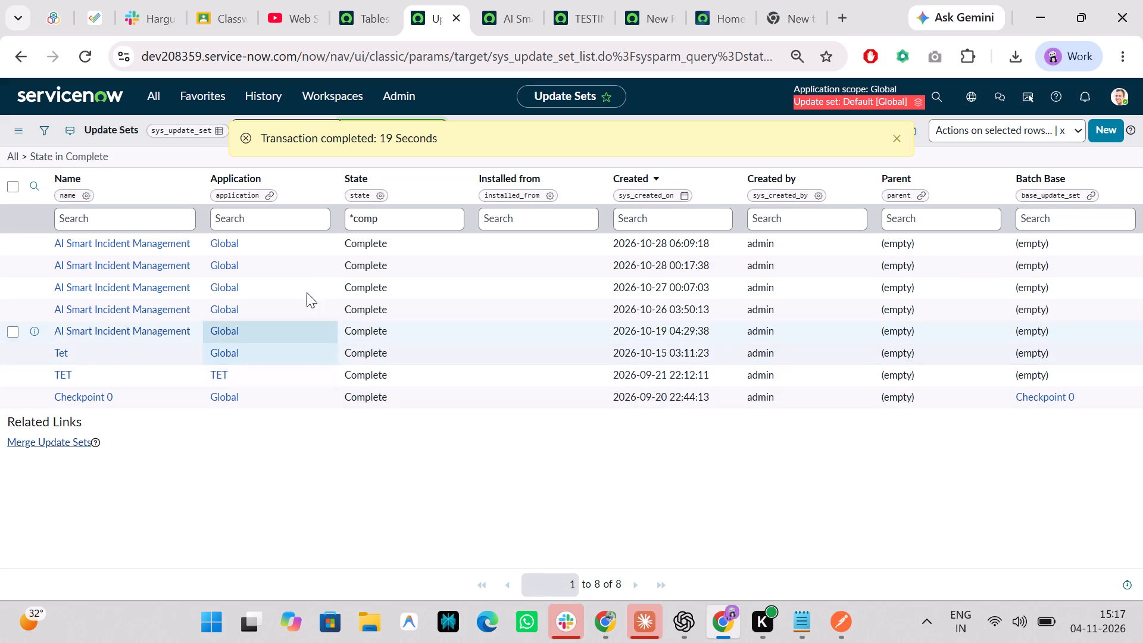
click(904, 140)
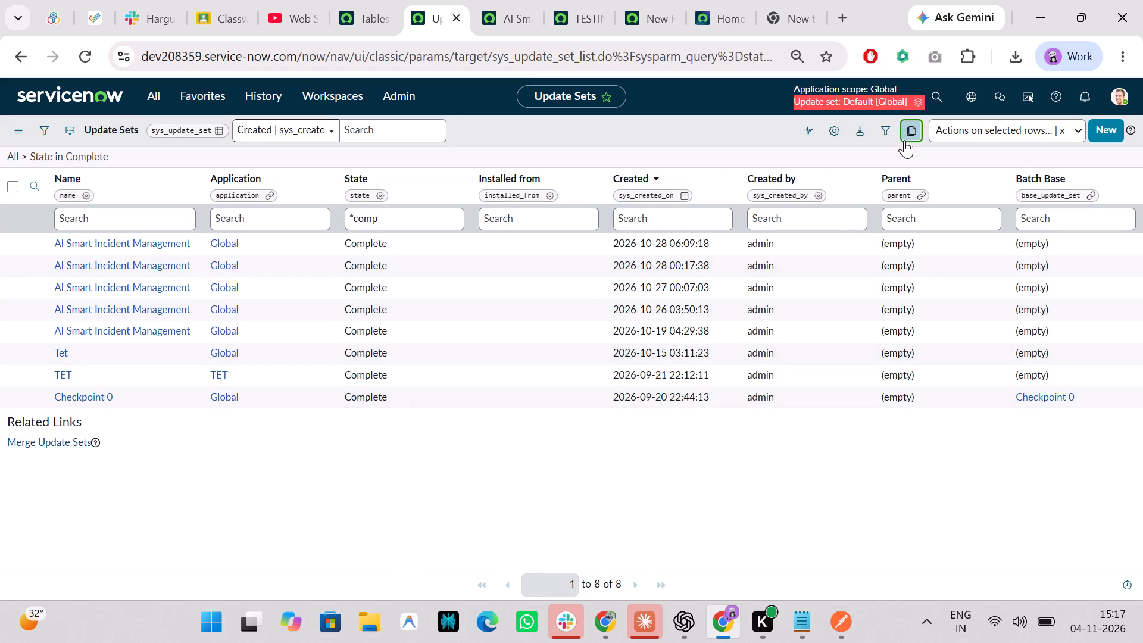
click(536, 413)
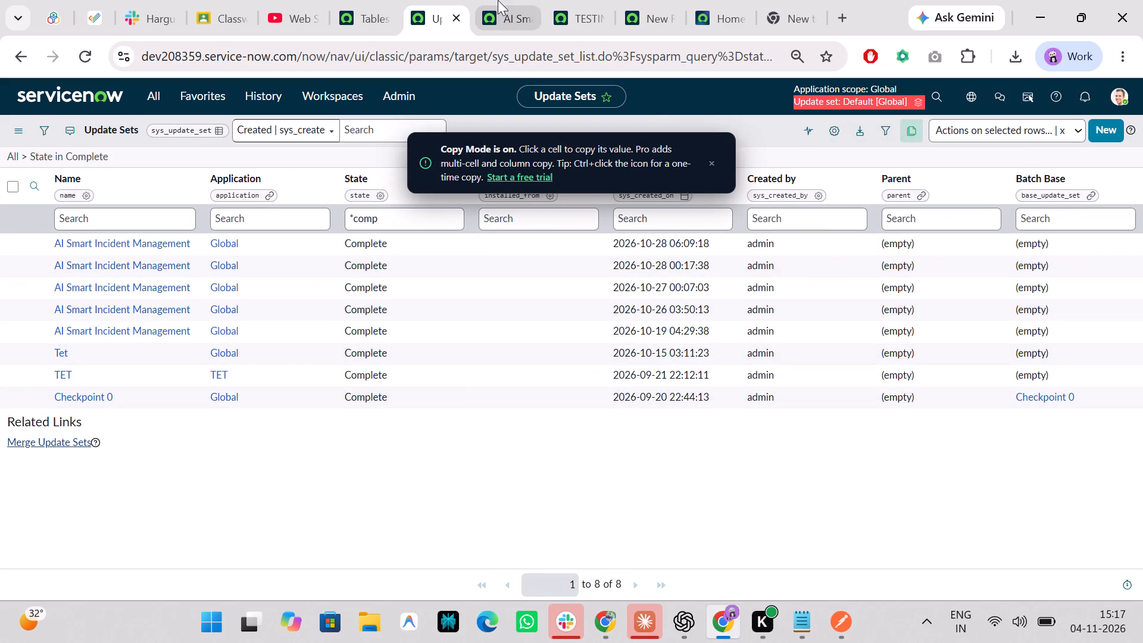
Return to the AI Smart Incident Management update set created on 2026-11-04 and close its tab.
click(497, 0)
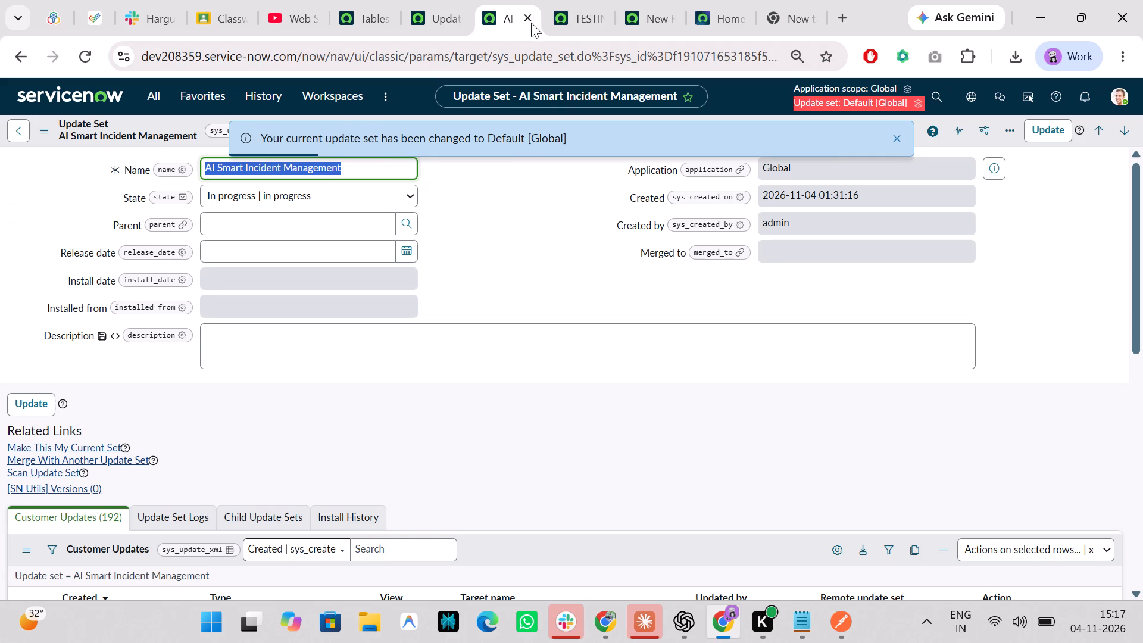
click(527, 21)
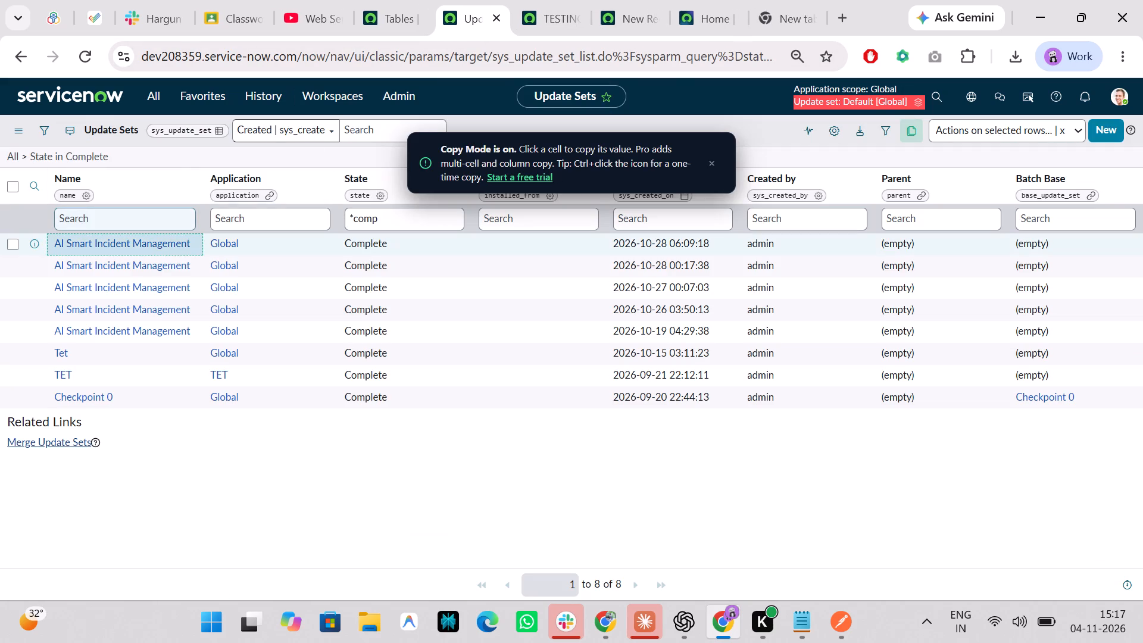
Turn off Copy Mode and open every update set in the filtered list, down to Checkpoint 0, in a separate tab.
click(291, 505)
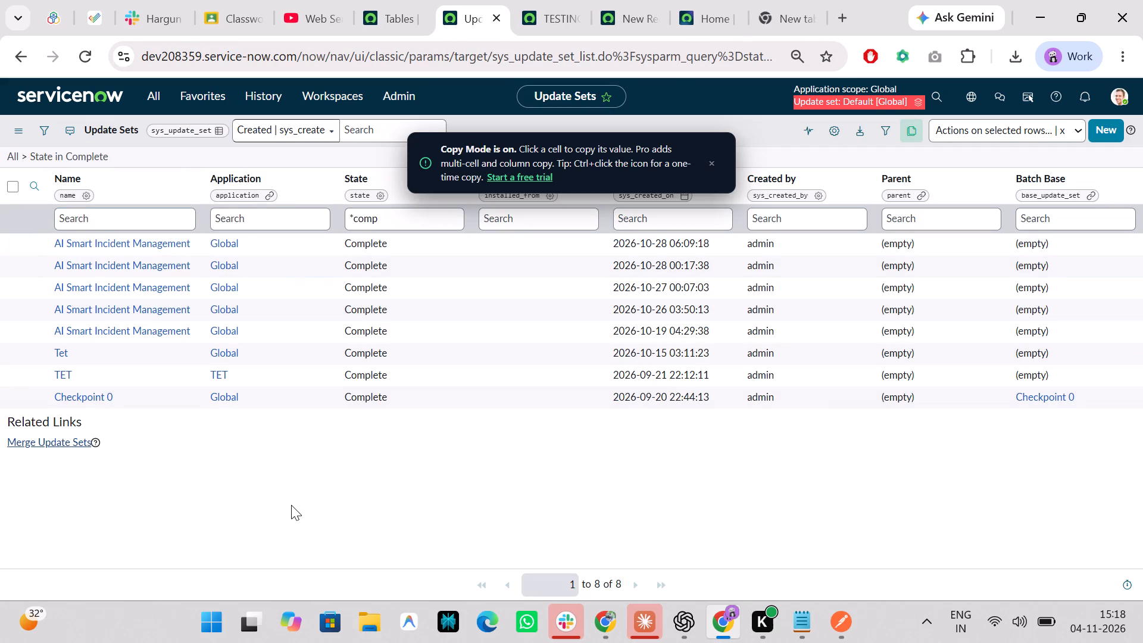
ctrl+click(143, 242)
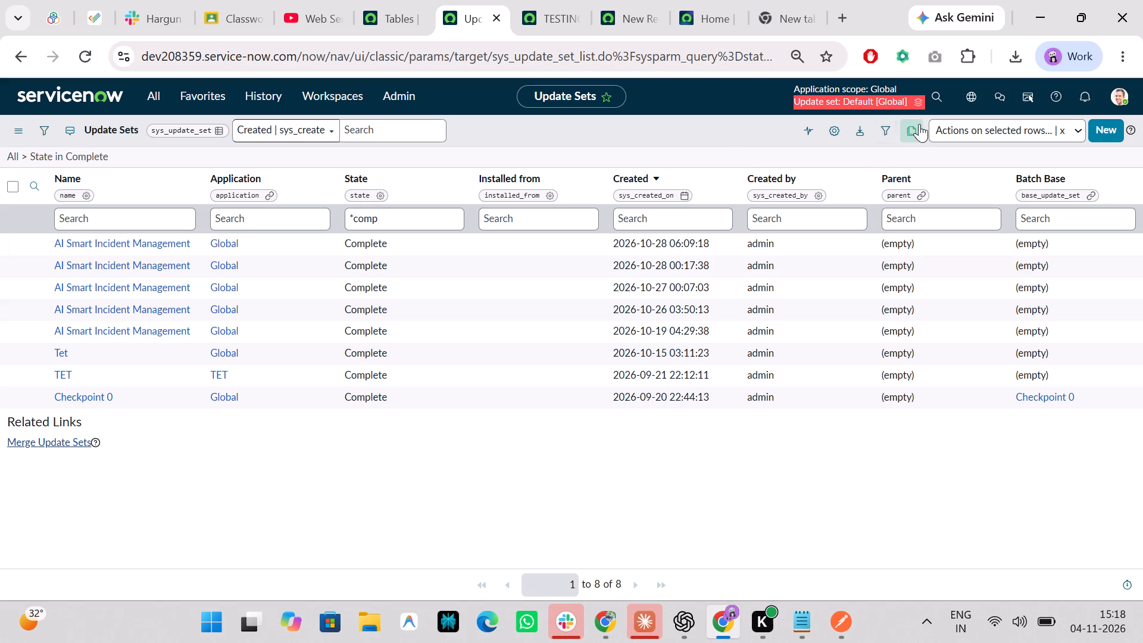
click(919, 124)
ctrl+click(127, 243)
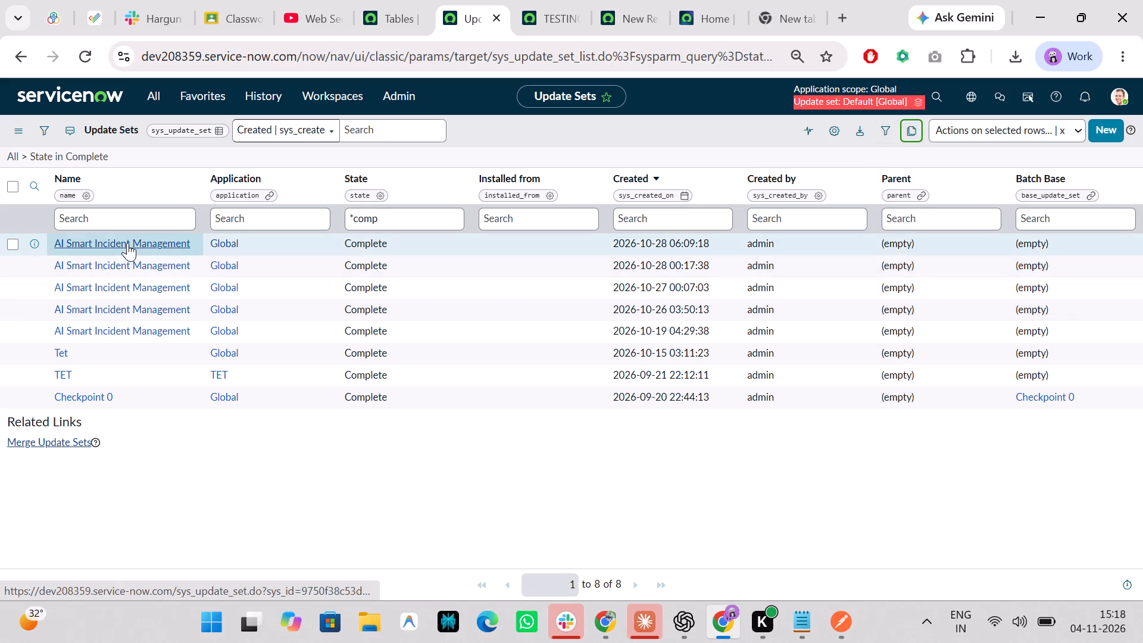
ctrl+click(127, 264)
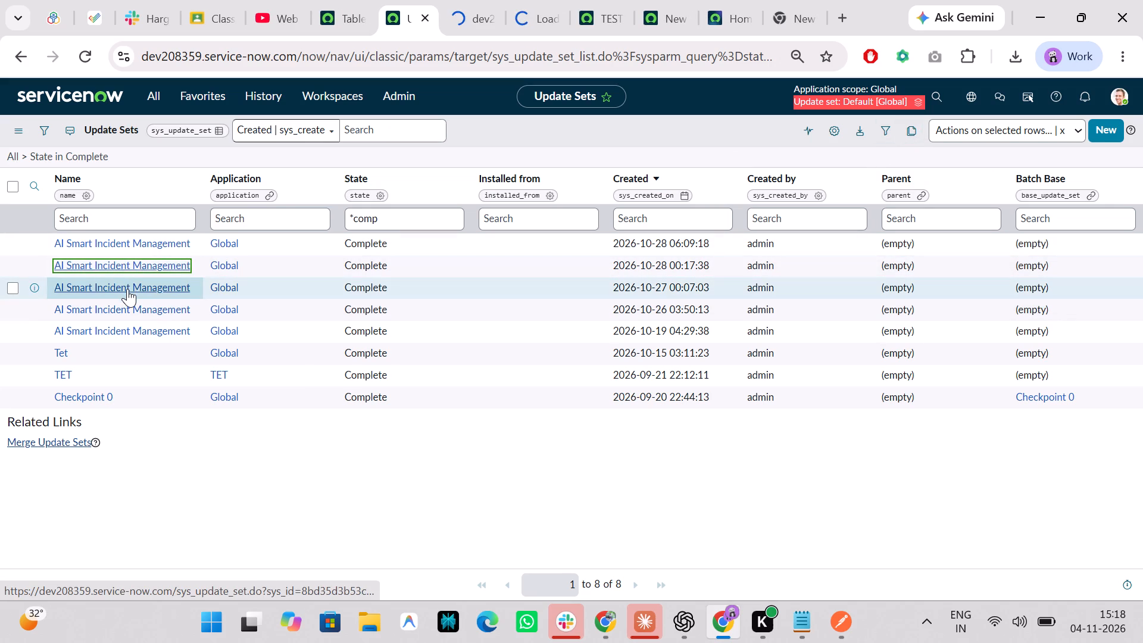
ctrl+click(127, 289)
ctrl+click(130, 308)
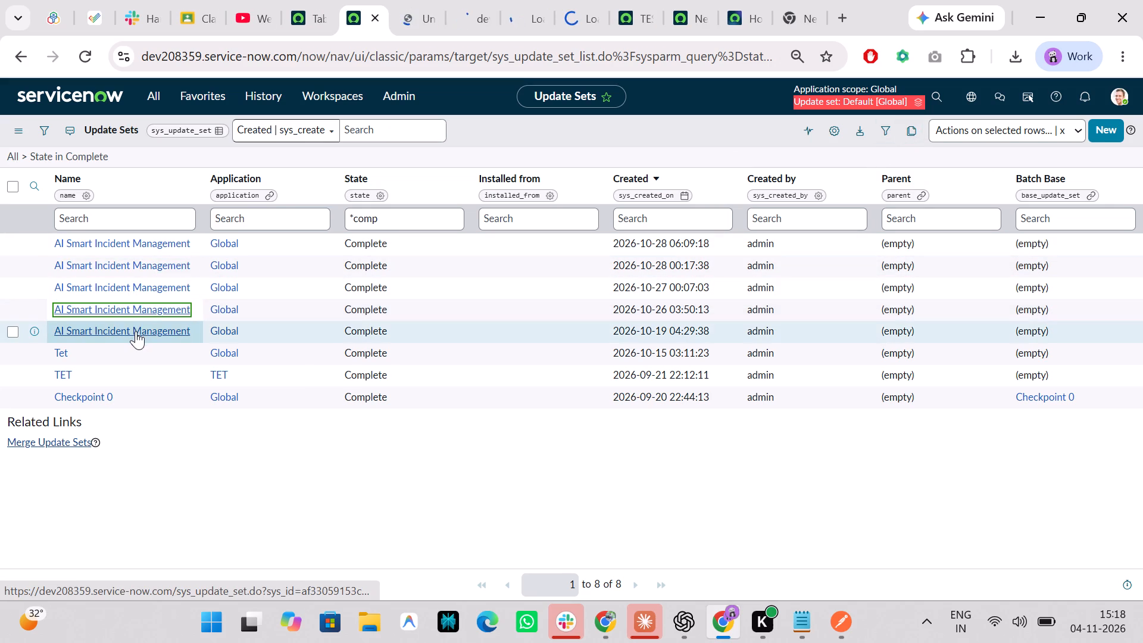
ctrl+click(136, 331)
ctrl+click(60, 354)
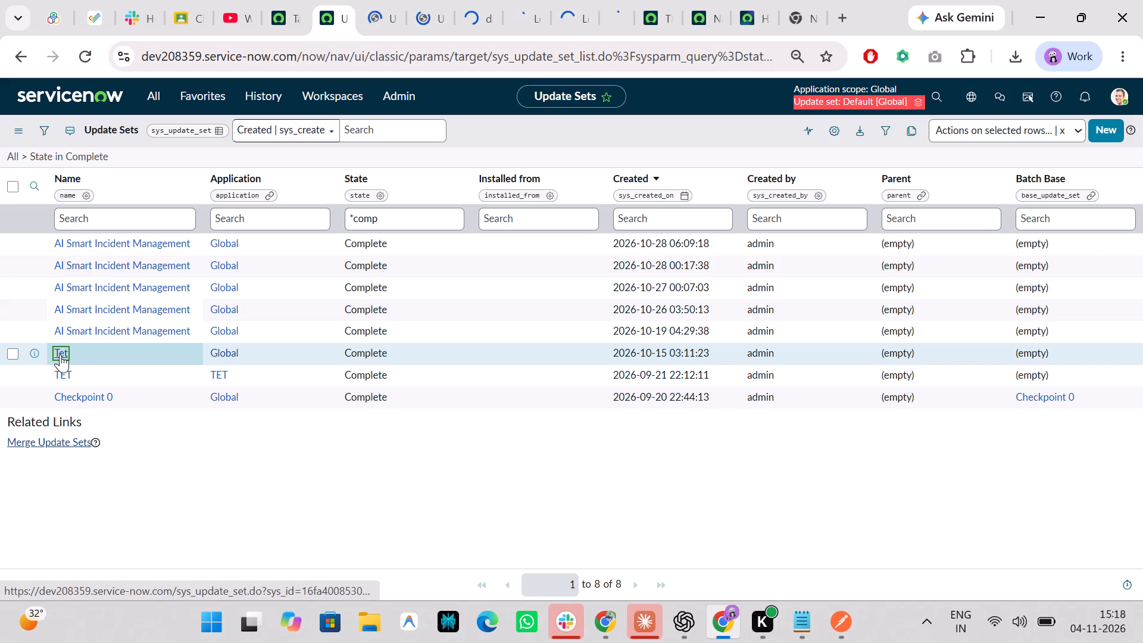
ctrl+click(60, 372)
ctrl+click(67, 397)
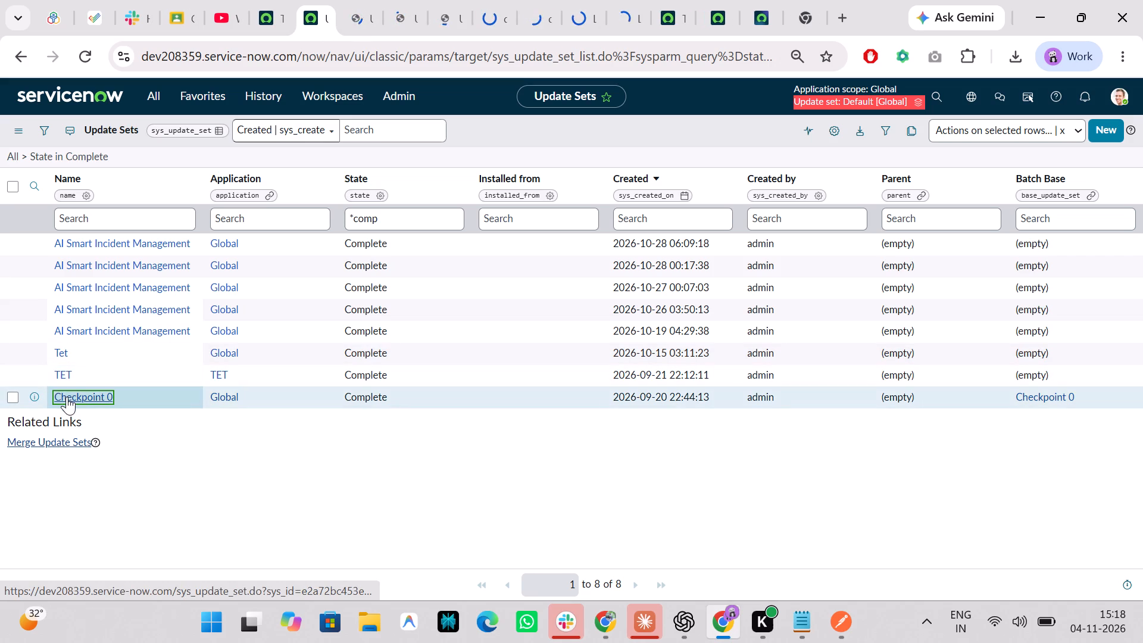
click(340, 0)
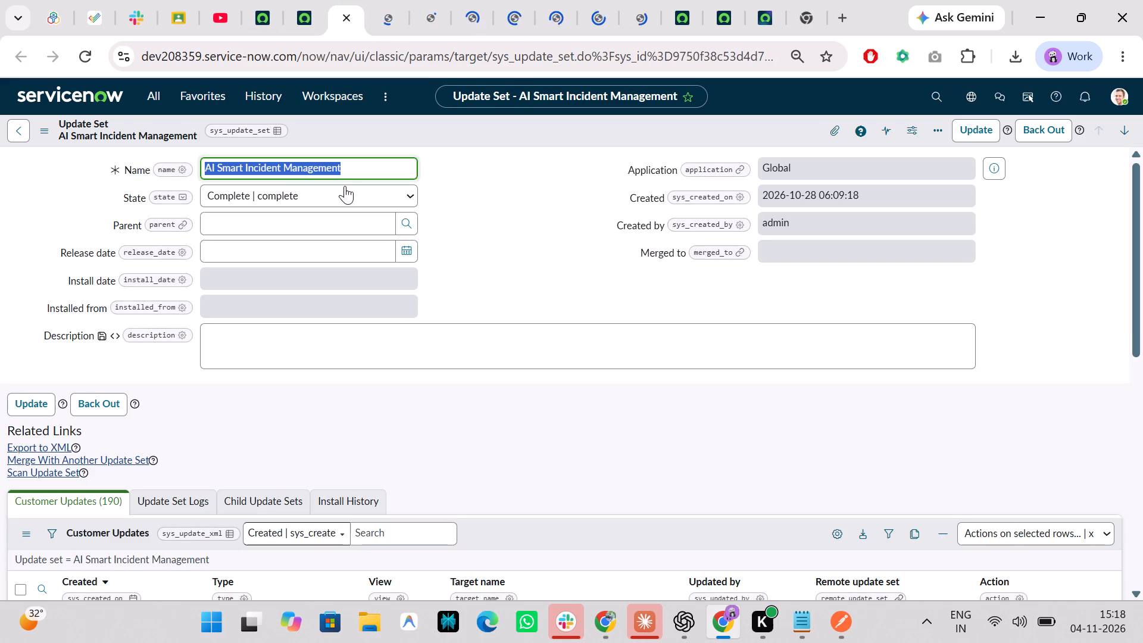
click(320, 189)
click(259, 214)
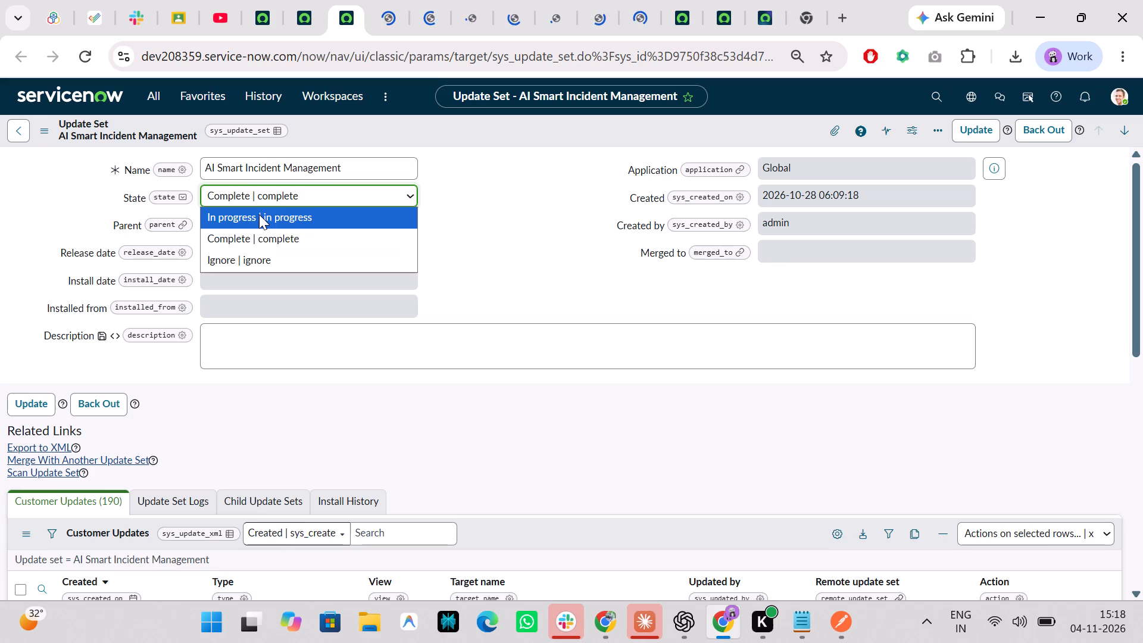
key(ctrl+s)
click(404, 0)
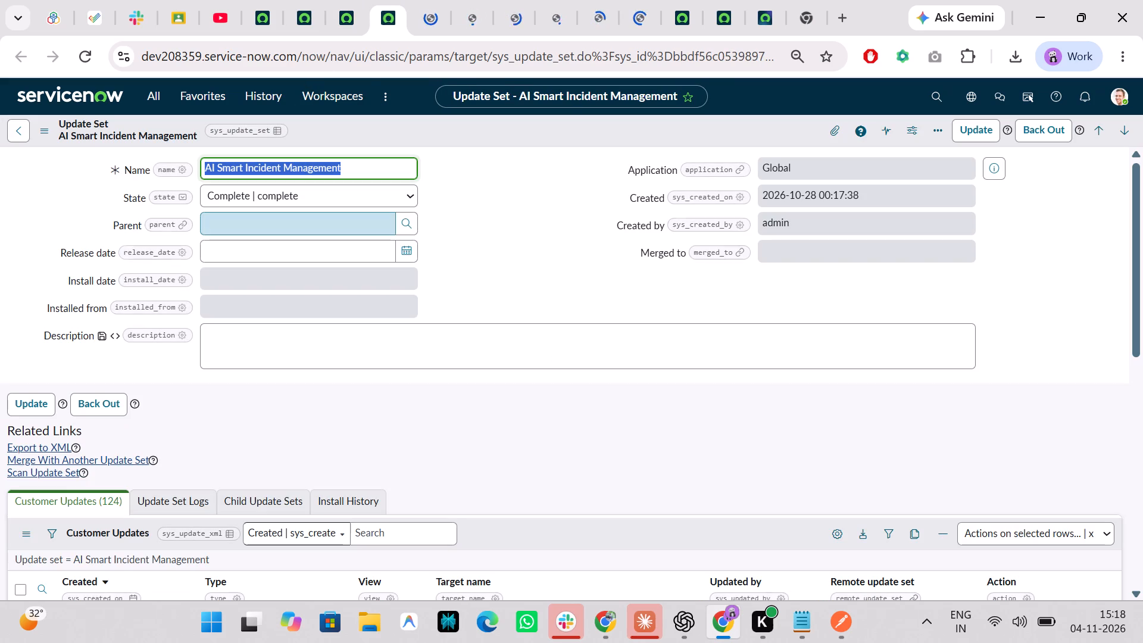
click(277, 201)
click(257, 214)
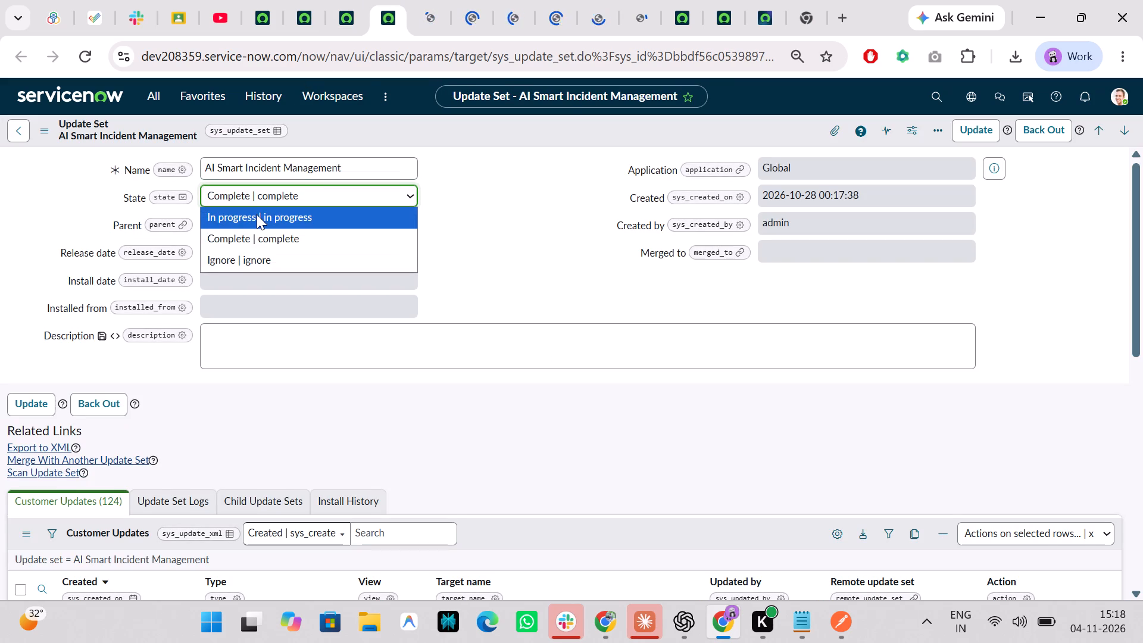
key(ctrl+s)
Set the State of the AI Smart Incident Management update set created on 2026-10-27 to In progress and save it.
click(408, 0)
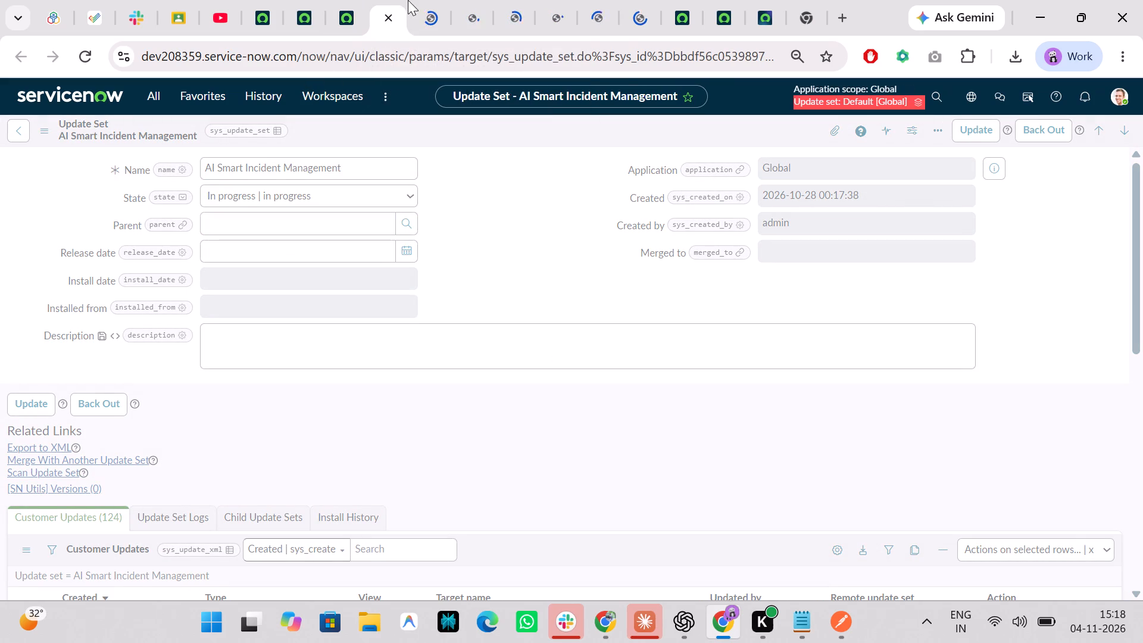
click(431, 15)
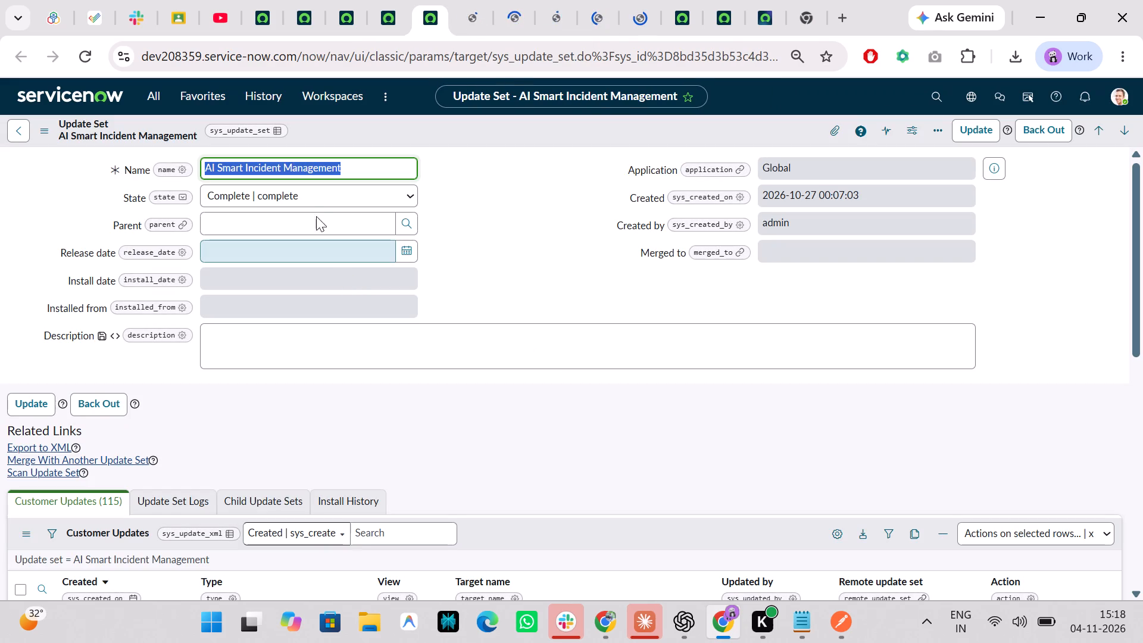
click(310, 198)
click(288, 213)
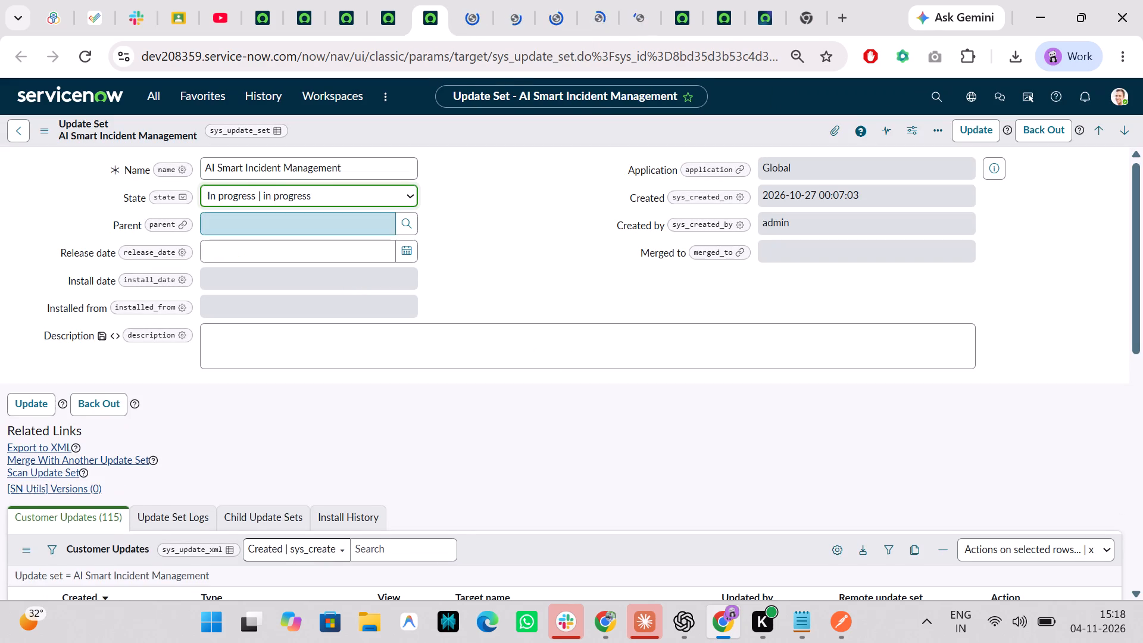
key(ctrl+s)
Set the State of the AI Smart Incident Management update set created on 2026-10-26 to In progress and save it.
click(470, 0)
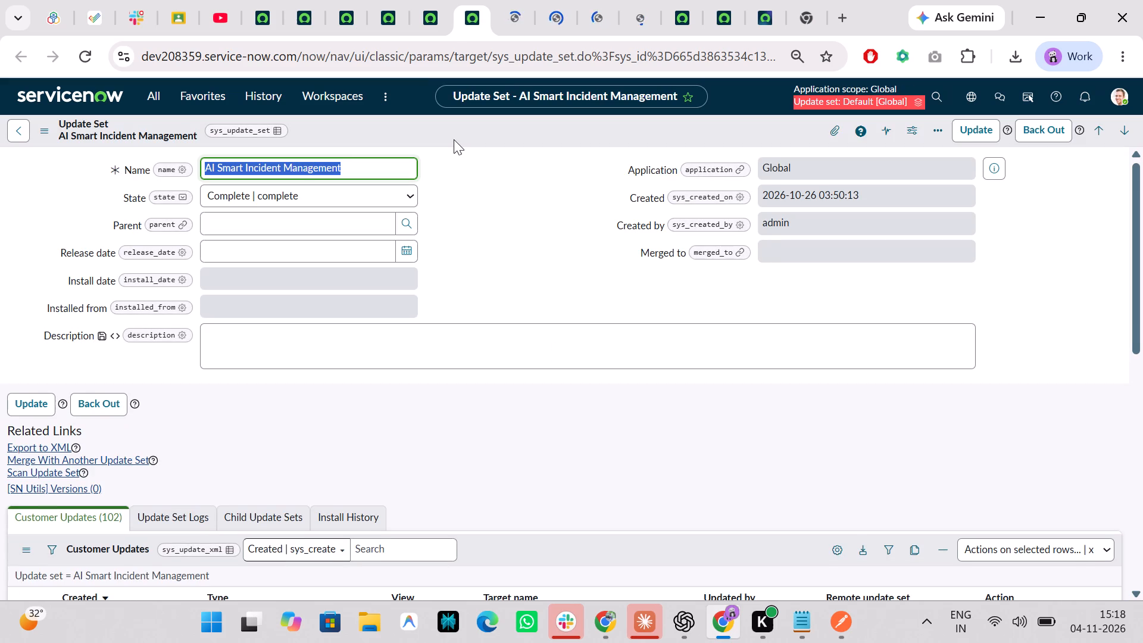
click(362, 191)
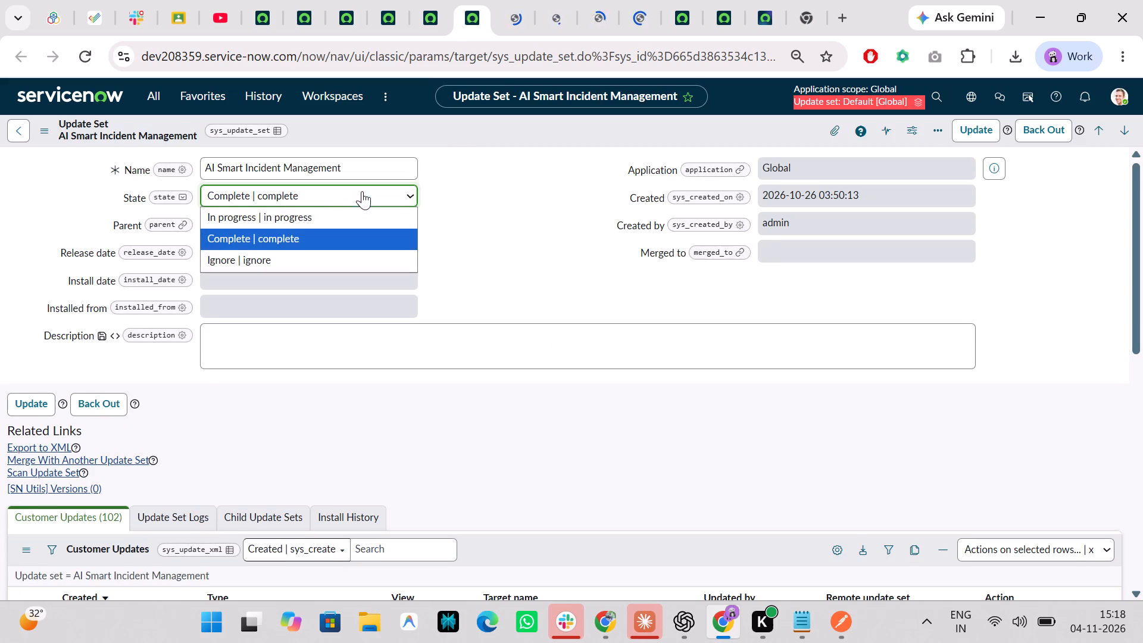
click(327, 211)
key(ctrl+s)
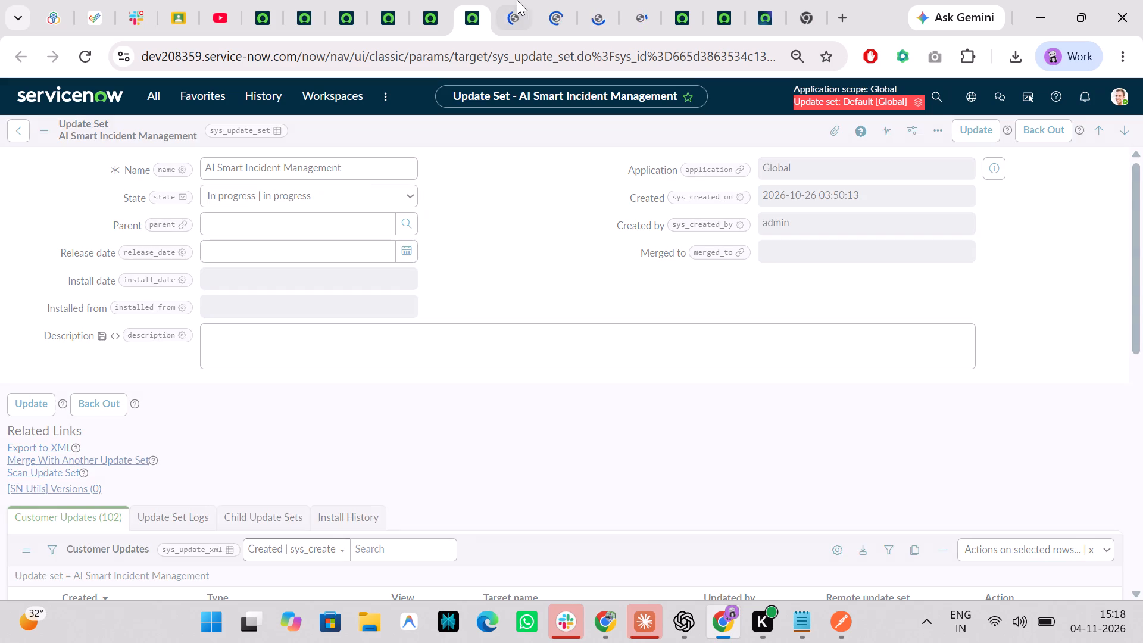
Set the State of the AI Smart Incident Management update set created on 2026-10-19 to In progress and save it.
click(522, 0)
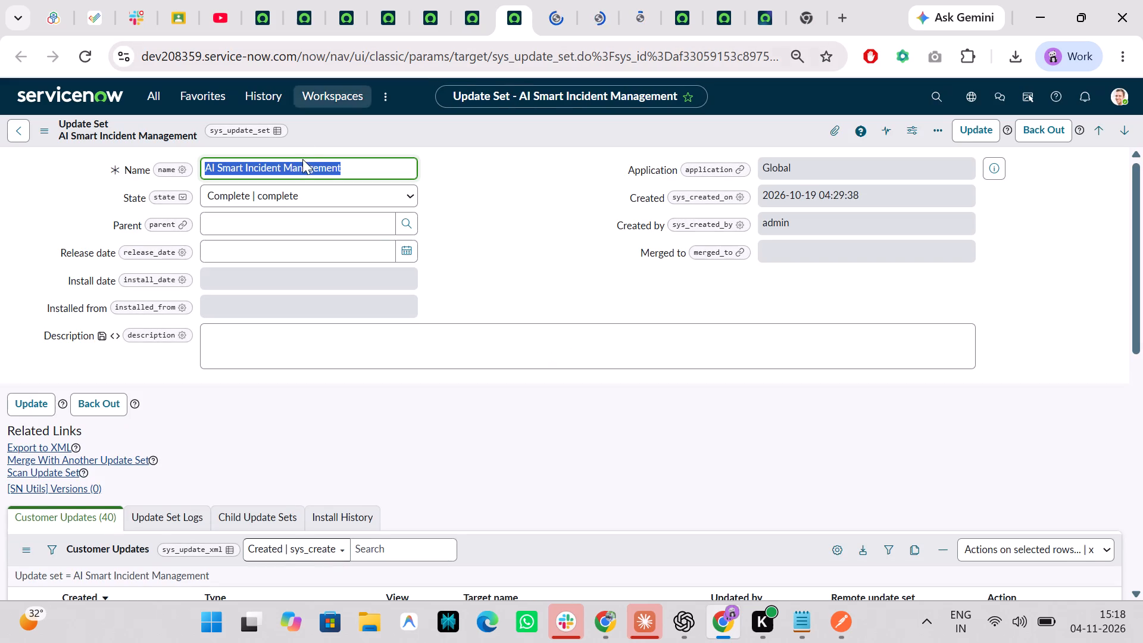
click(292, 198)
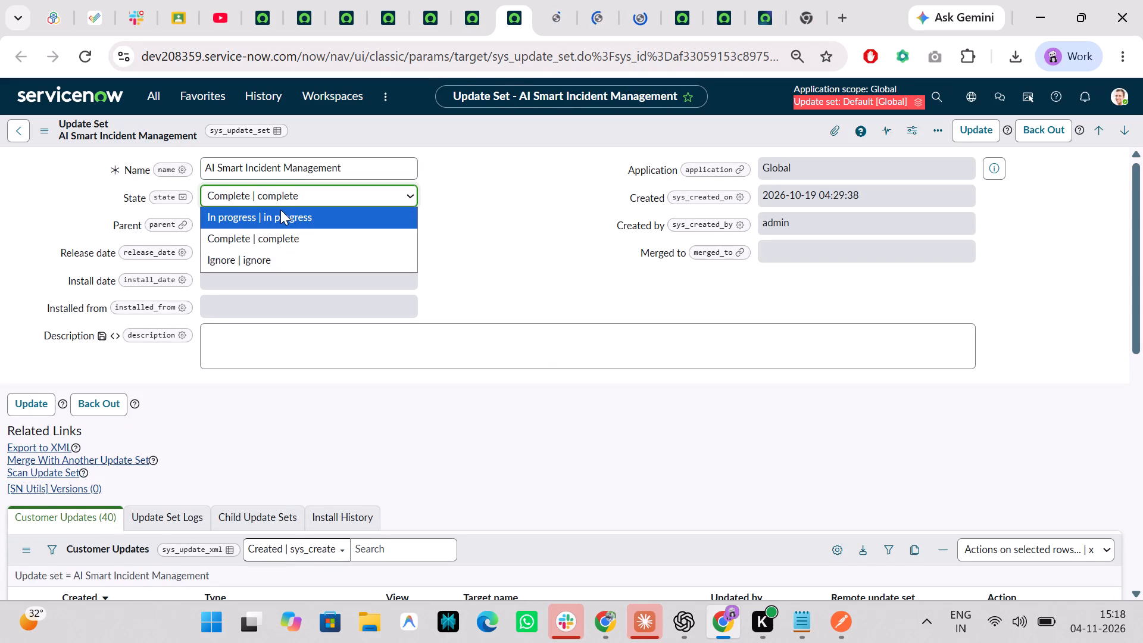
click(280, 210)
key(ctrl+s)
Set the State of the Tet update set created on 2026-10-15 to In progress and save it.
click(564, 0)
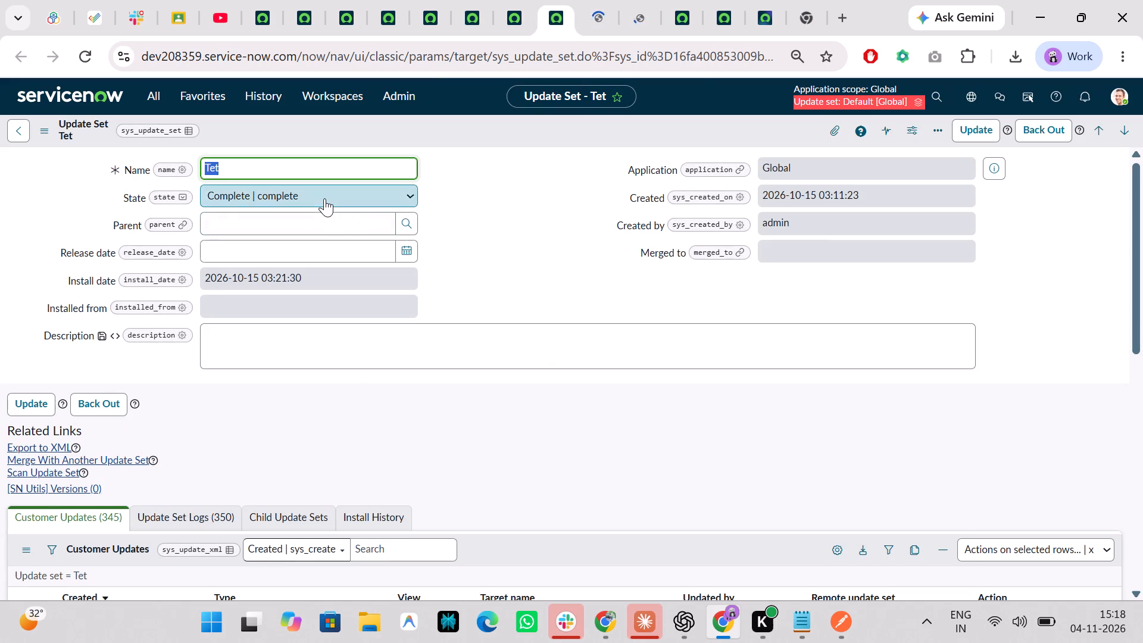
click(324, 198)
click(295, 210)
key(ctrl+s)
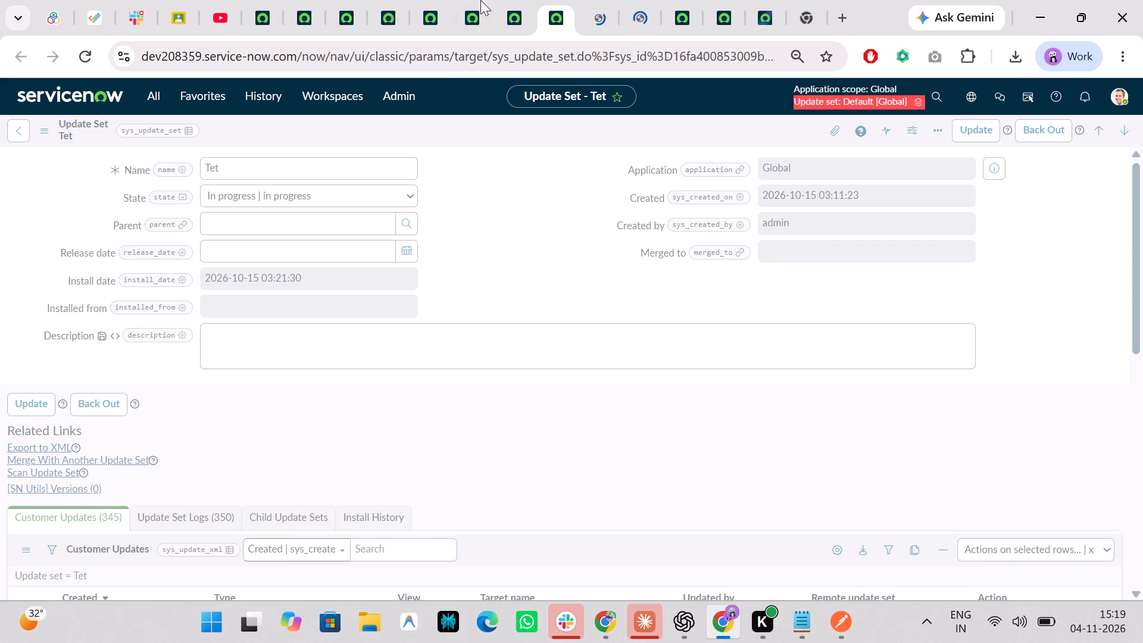
click(573, 0)
Set the State of the Checkpoint 0 update set to In progress and save it.
click(612, 0)
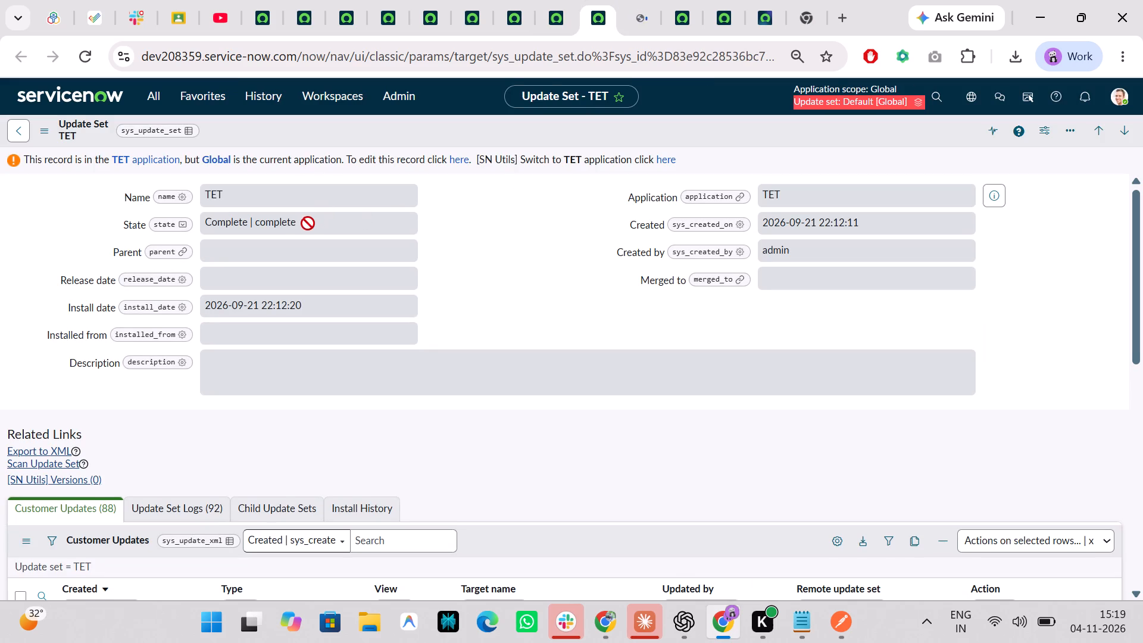
click(640, 0)
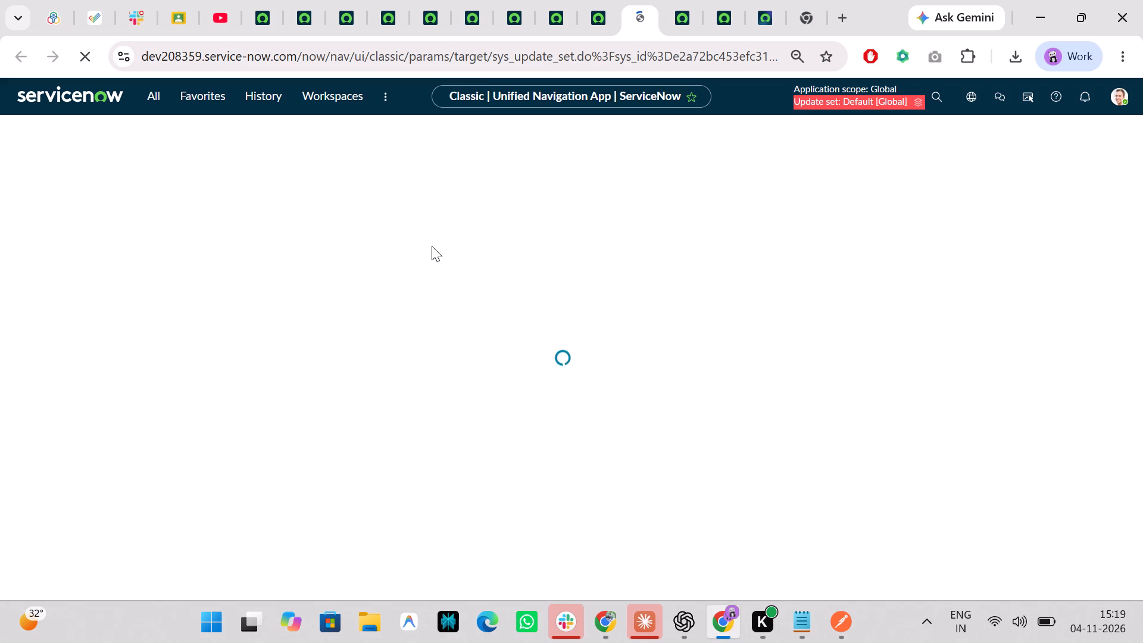
click(286, 198)
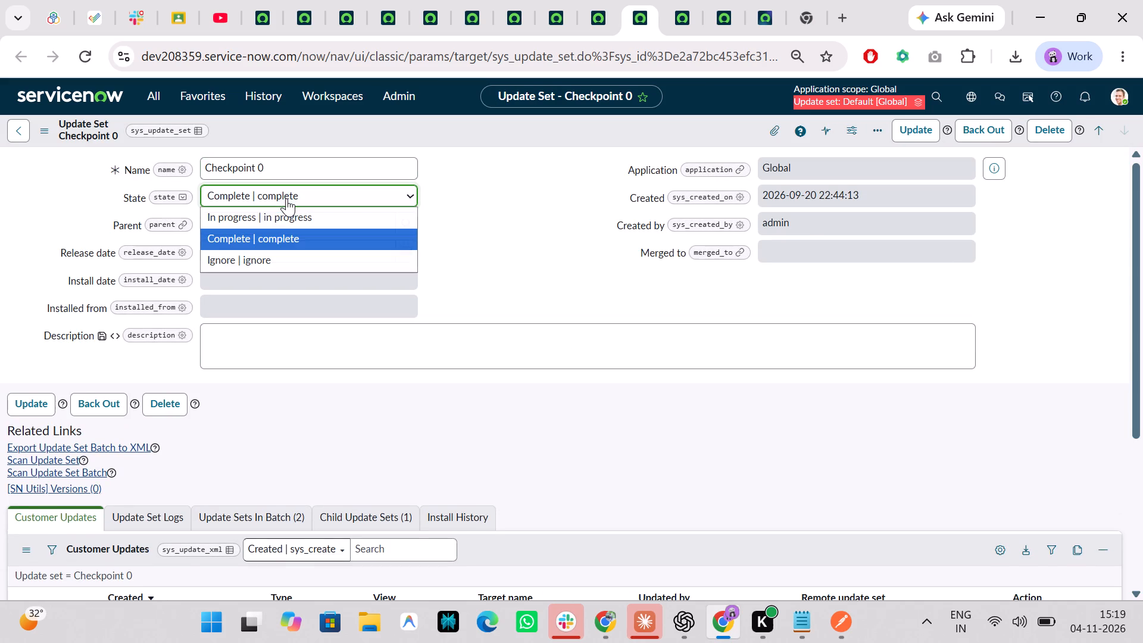
click(255, 217)
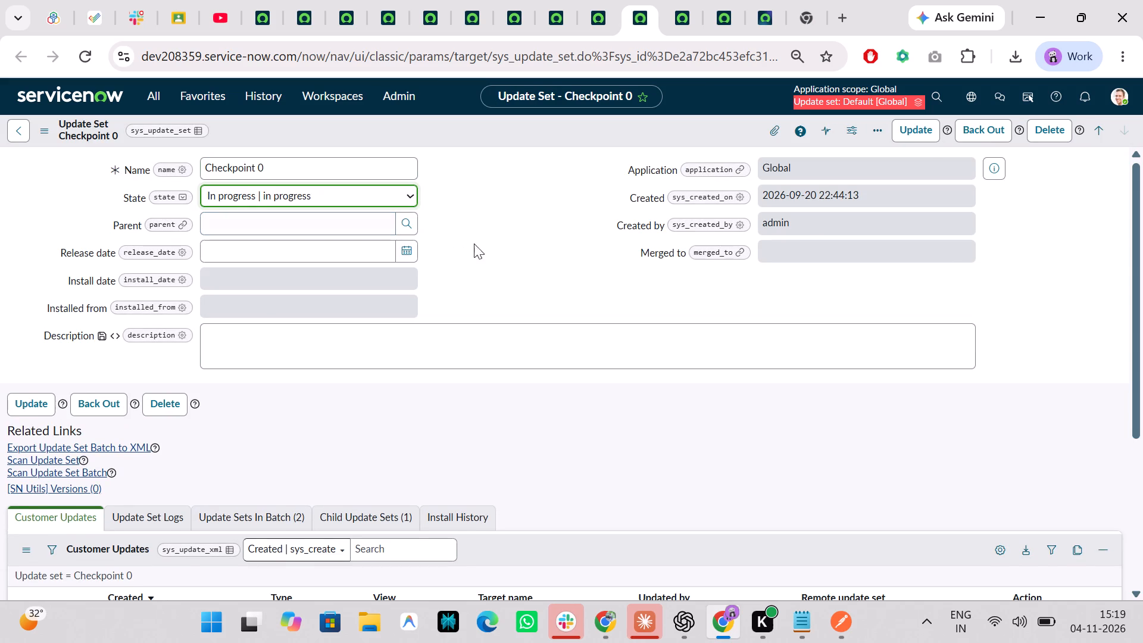
key(ctrl+s)
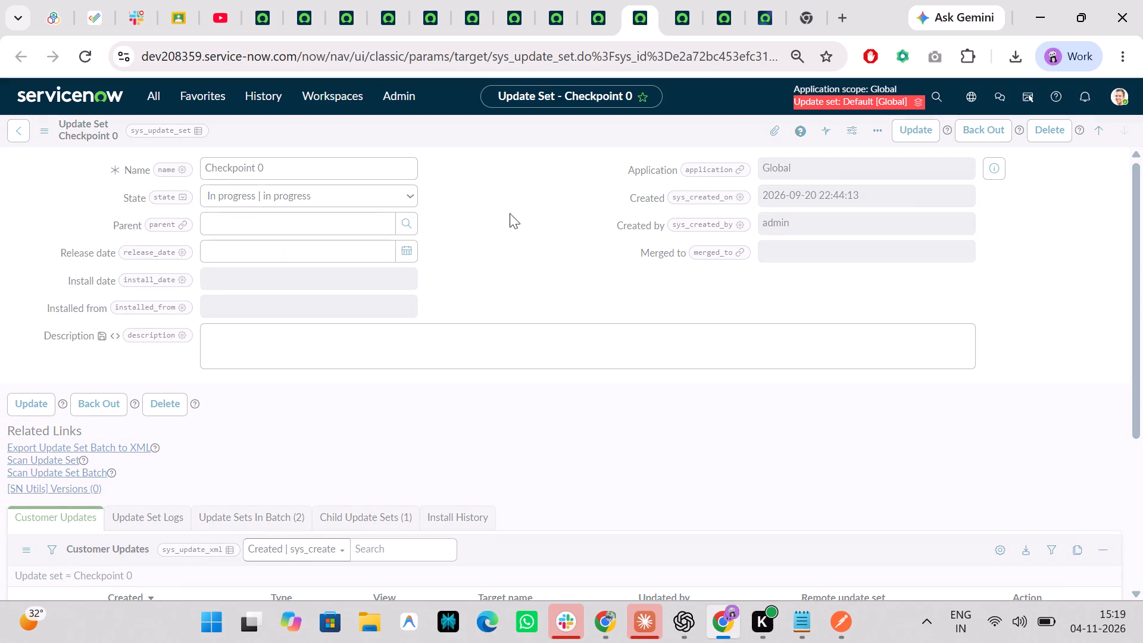
Enable editing of the TET application's TET update set, set its State to In progress and save it.
click(590, 0)
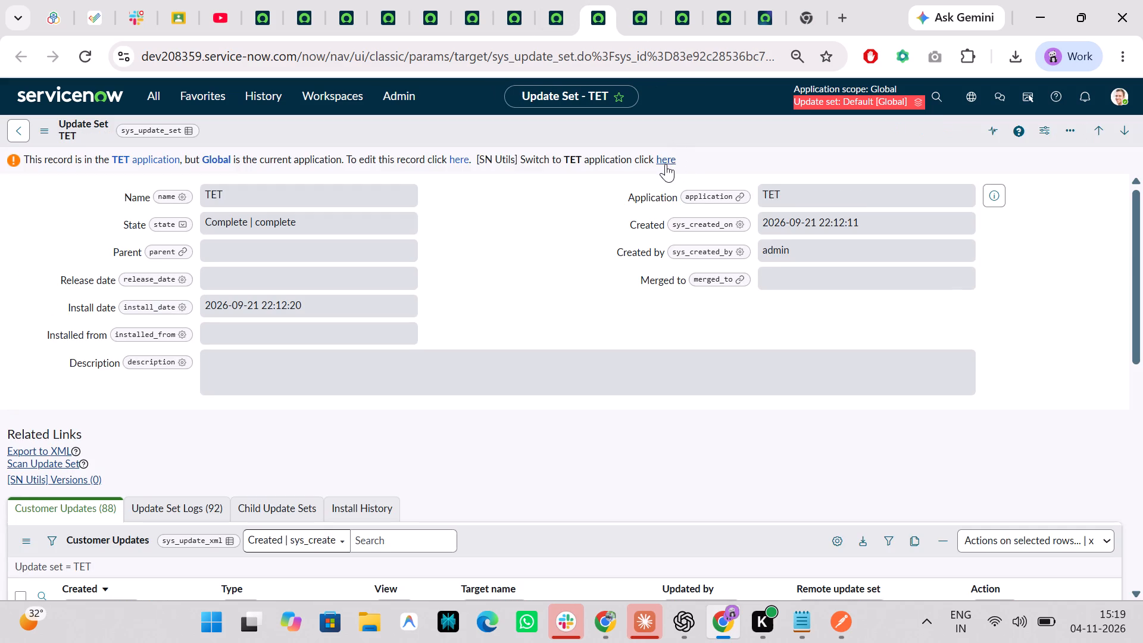
click(460, 161)
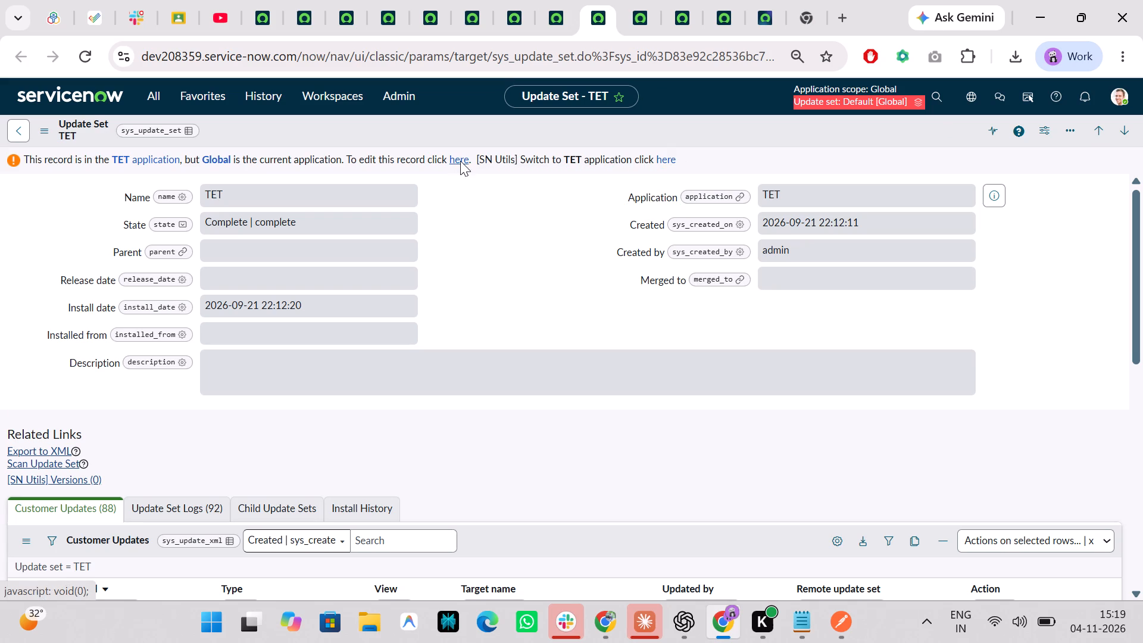
click(318, 229)
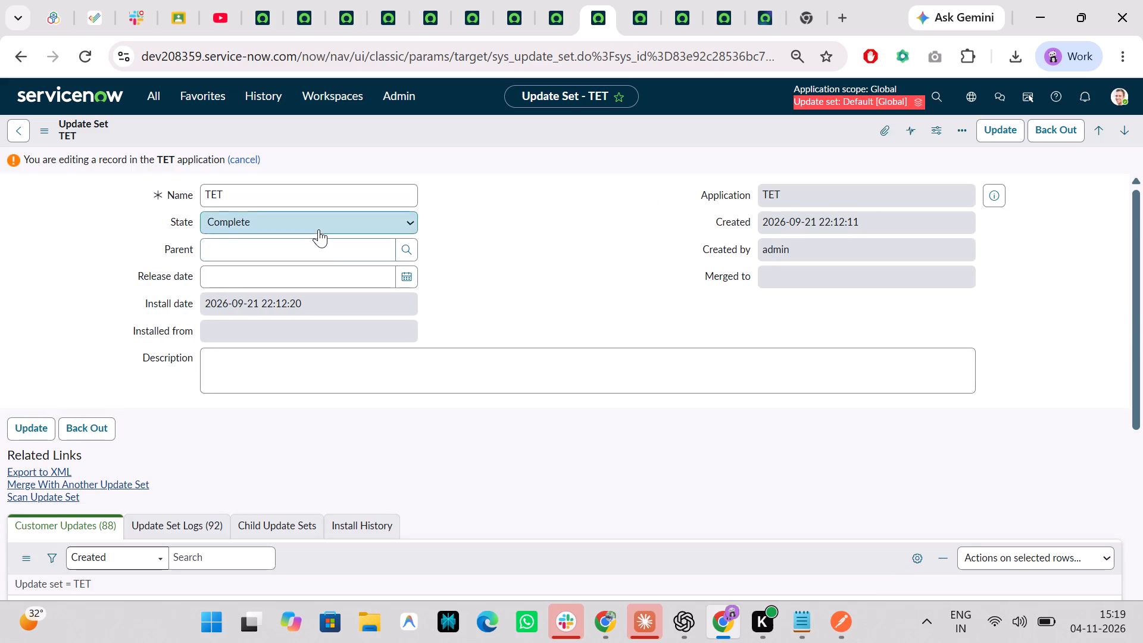
click(287, 247)
key(ctrl+s)
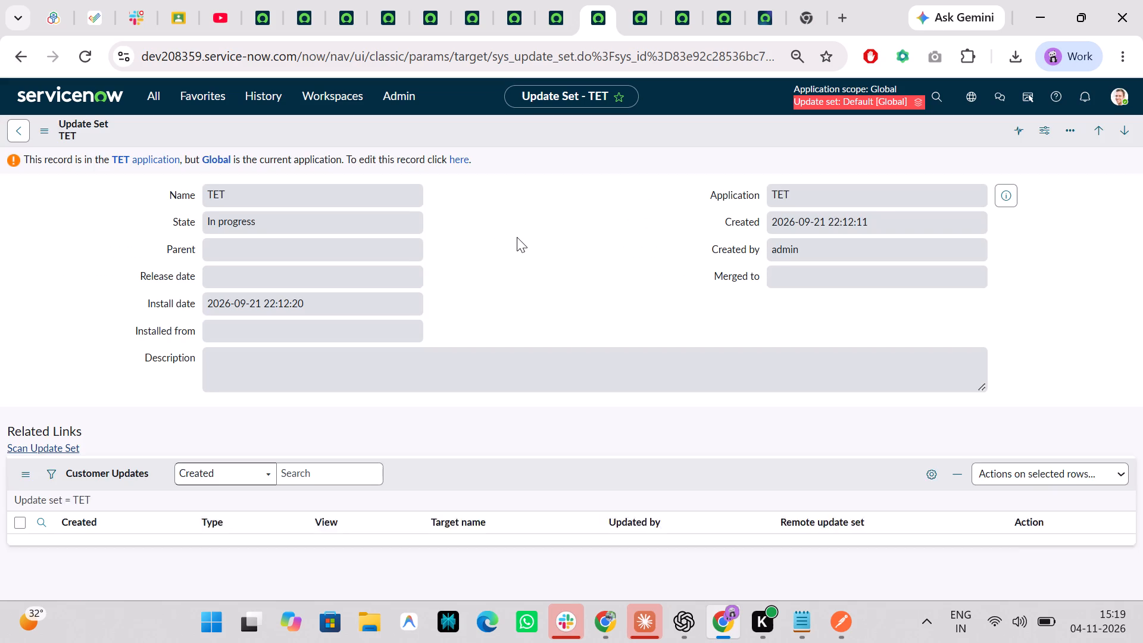
Reload the Tables list and the Update Sets list filtered on completed sets.
click(274, 0)
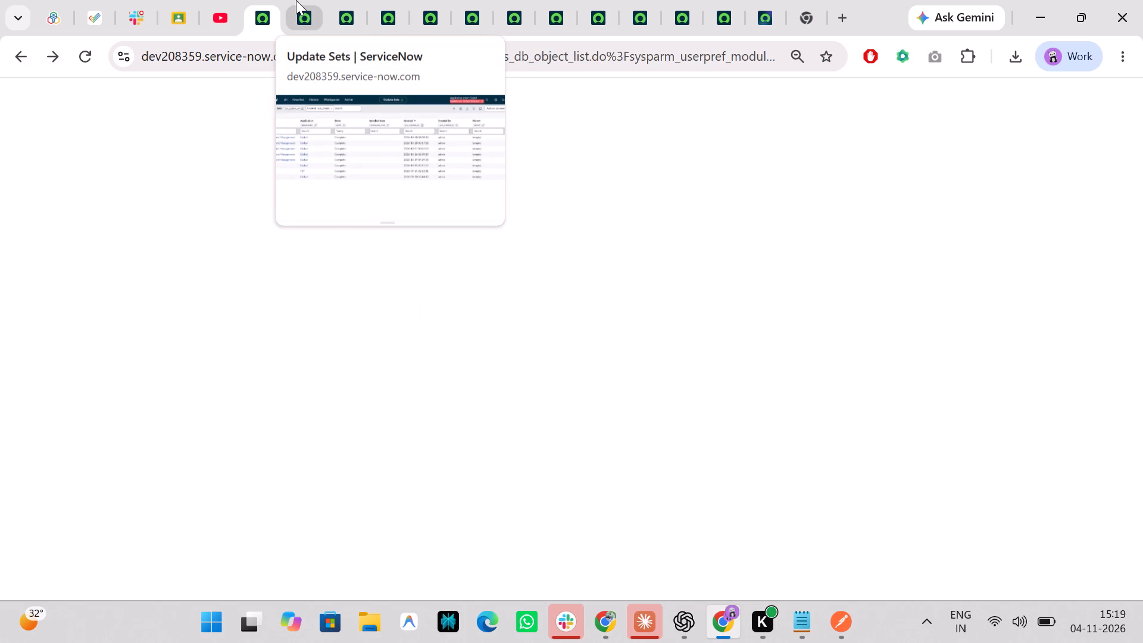
click(296, 0)
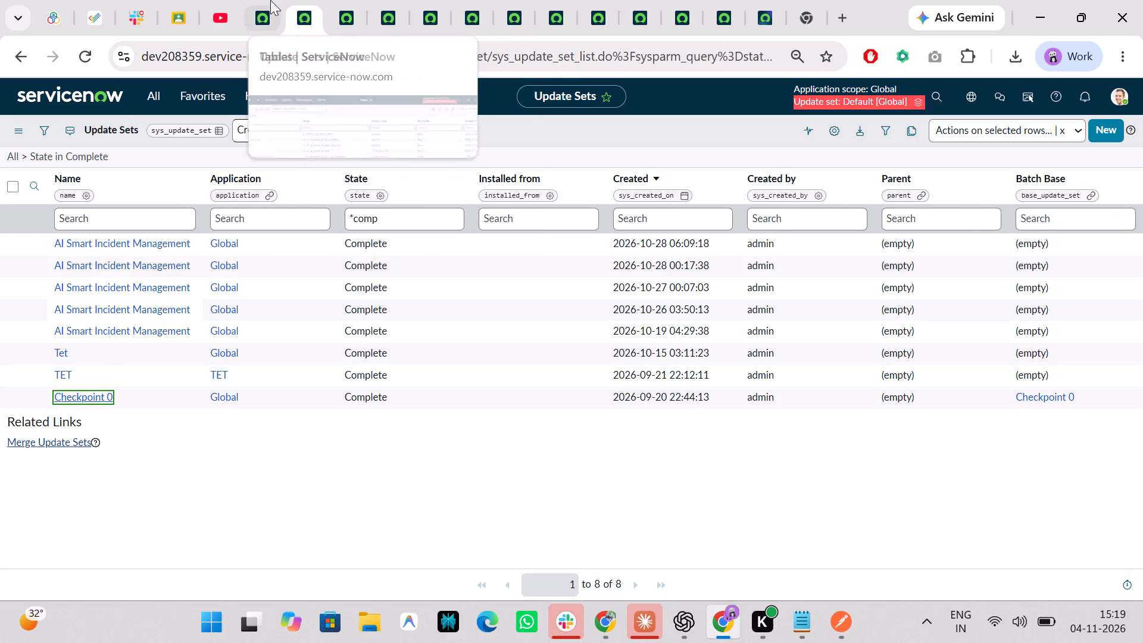
click(269, 0)
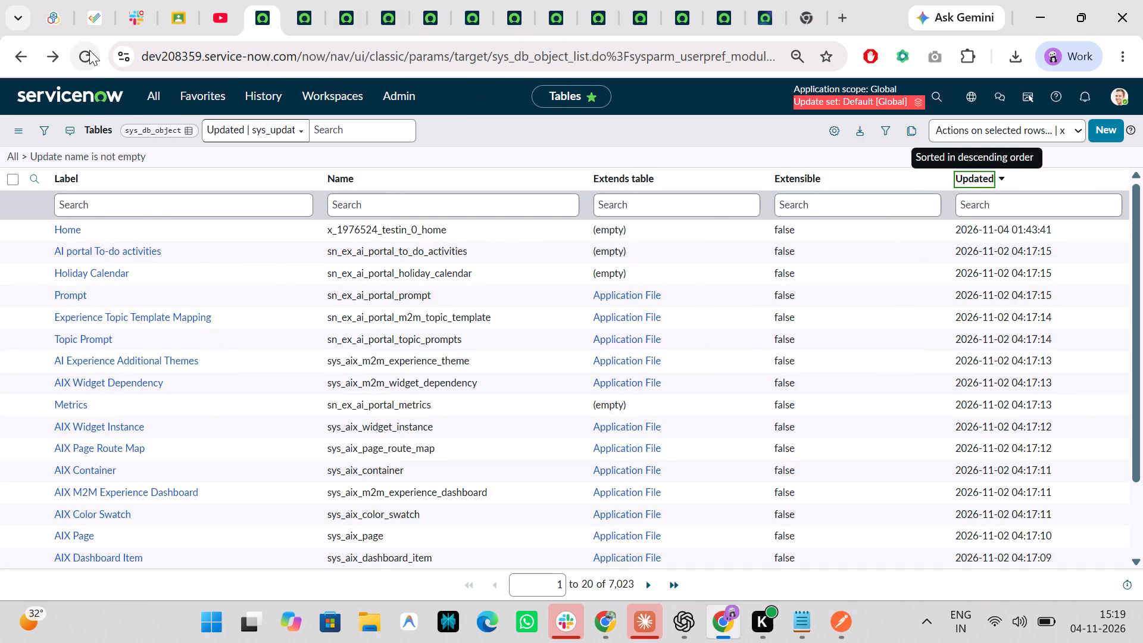
click(89, 49)
click(293, 0)
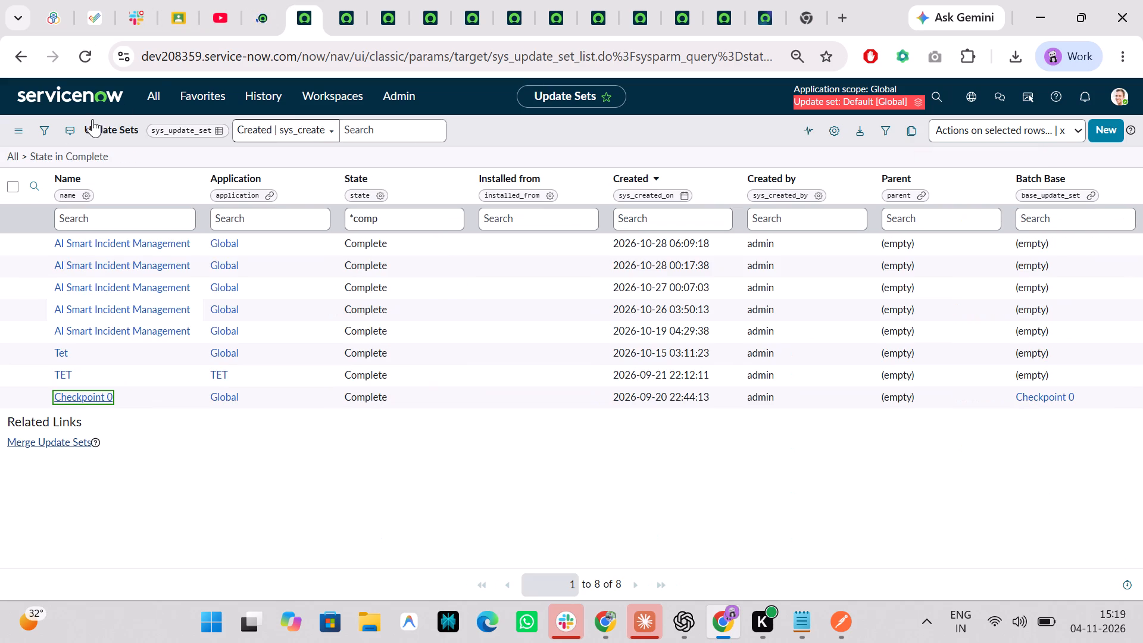
click(88, 58)
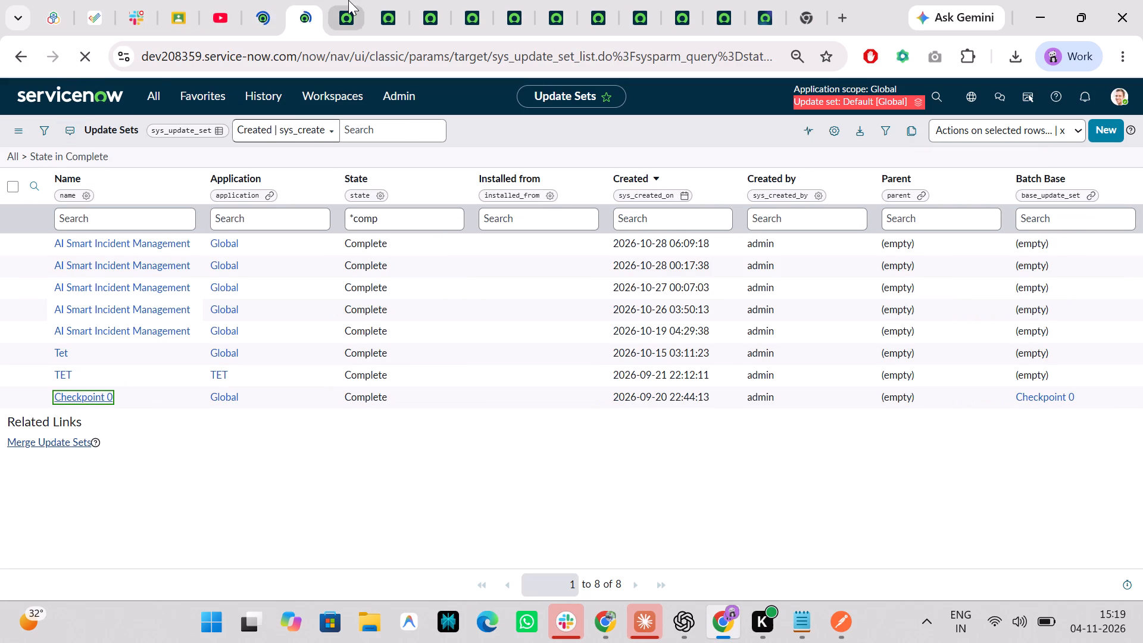
Close the browser tabs of the edited update set records, keeping the lists and the TESTINGAPI application open.
click(348, 0)
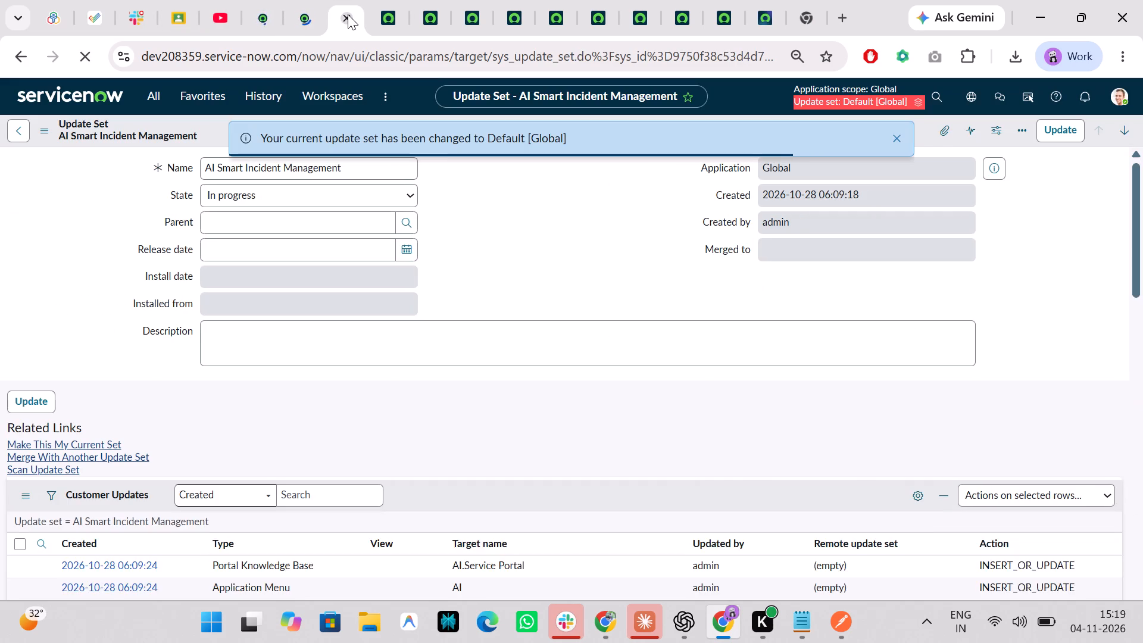
click(348, 14)
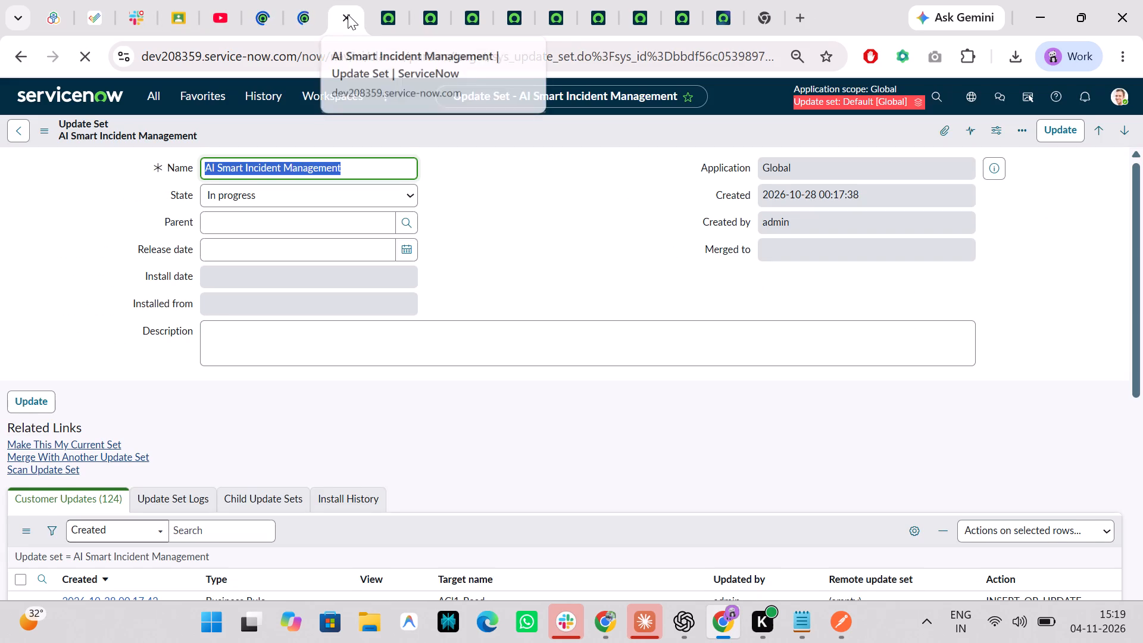
click(348, 14)
click(348, 14)
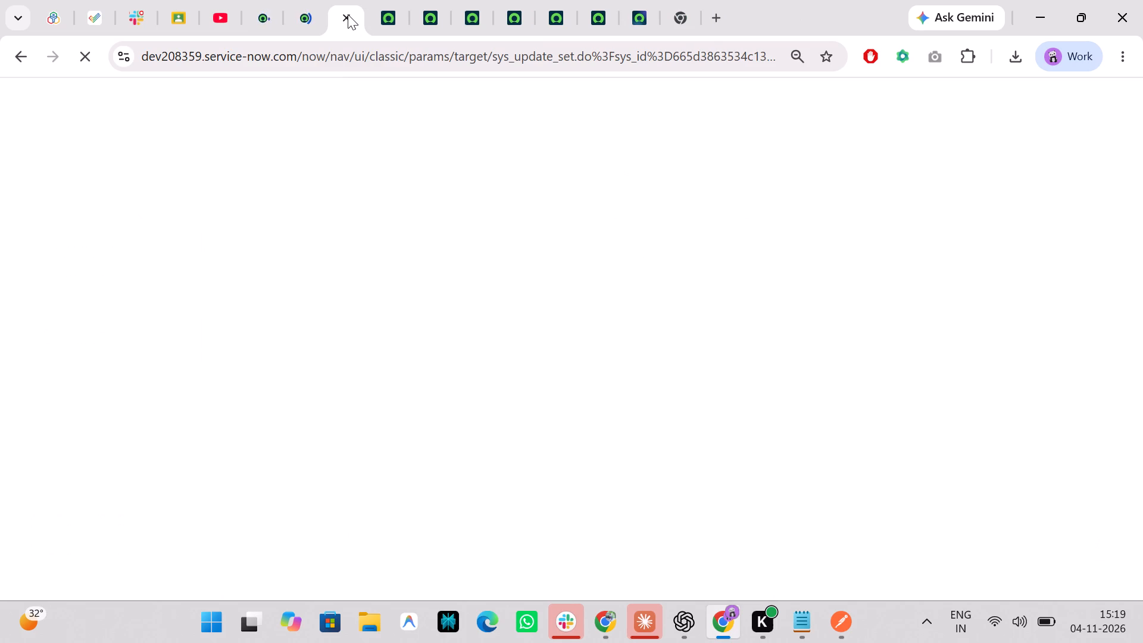
click(348, 14)
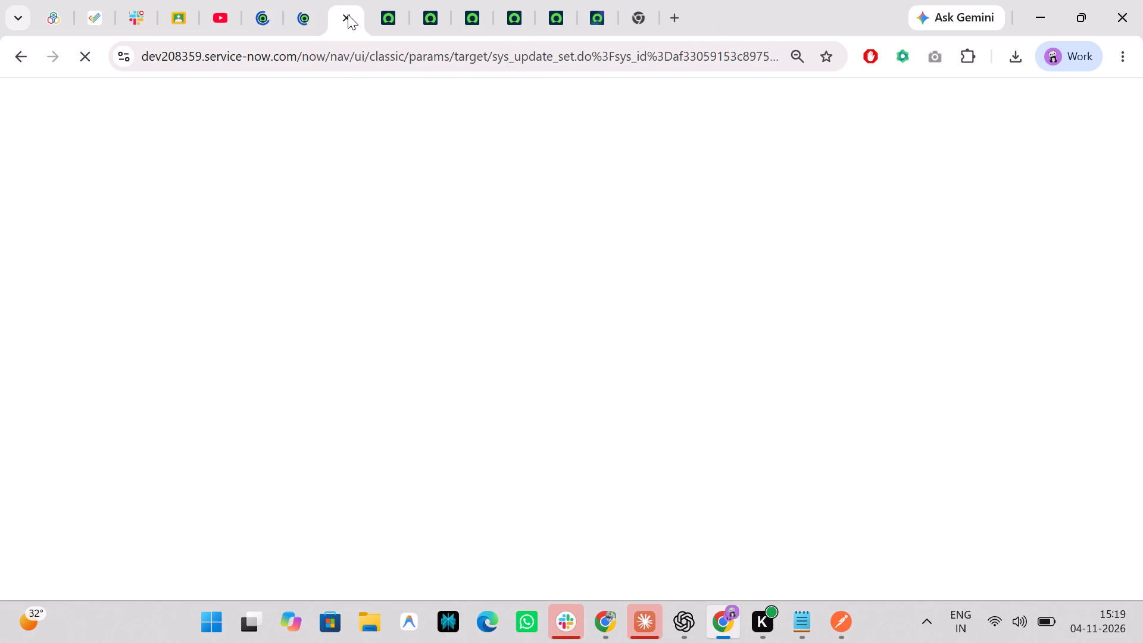
click(348, 14)
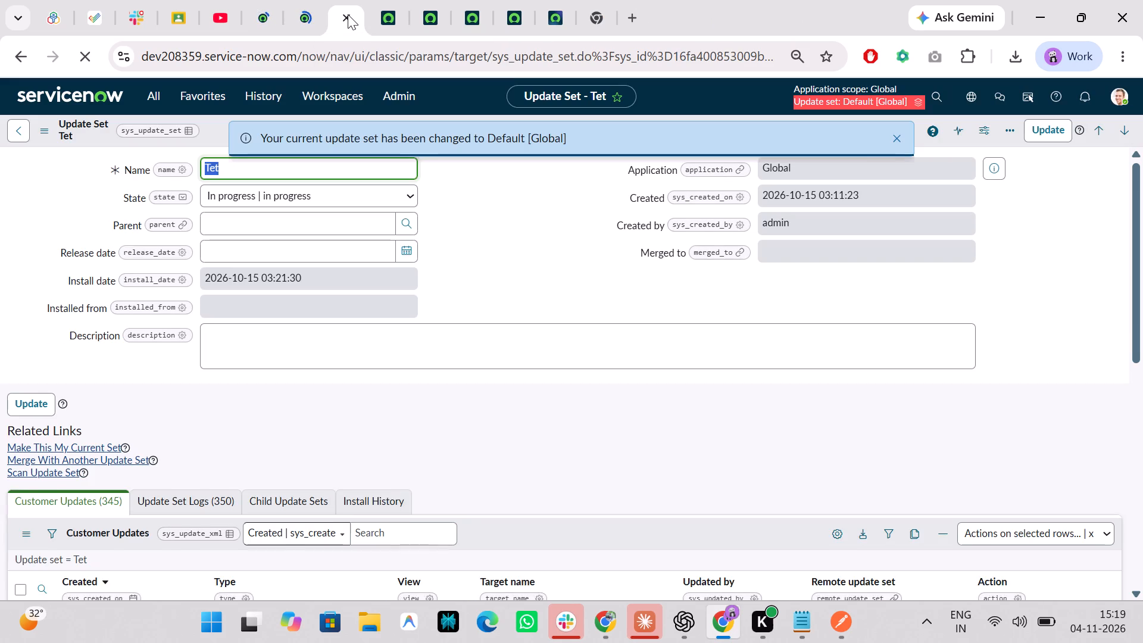
right_click(348, 14)
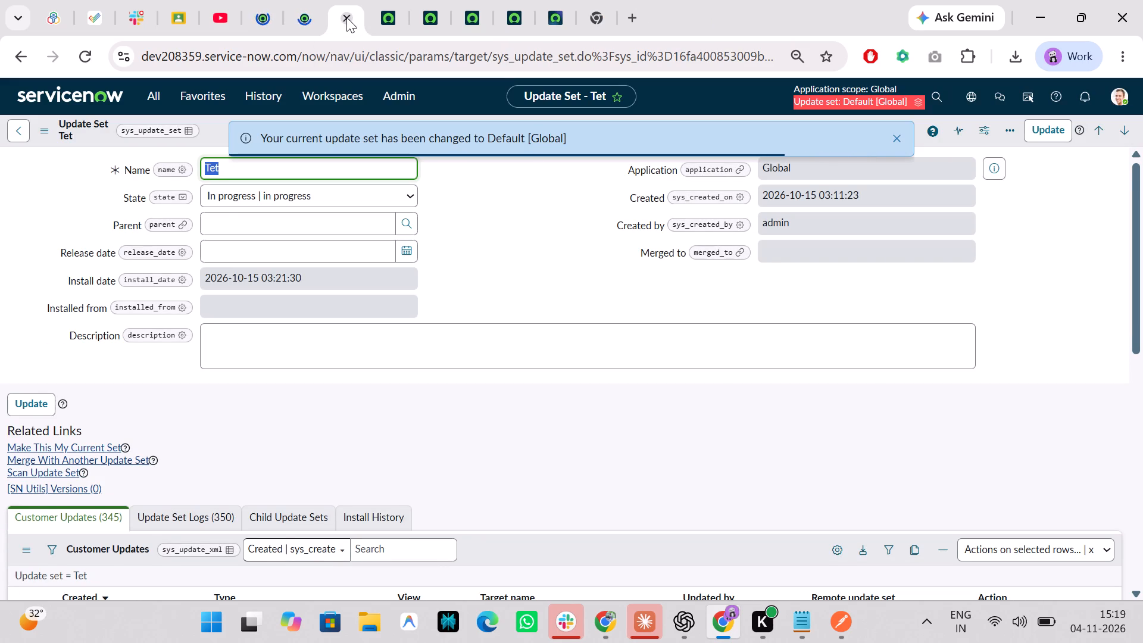
click(346, 18)
click(346, 18)
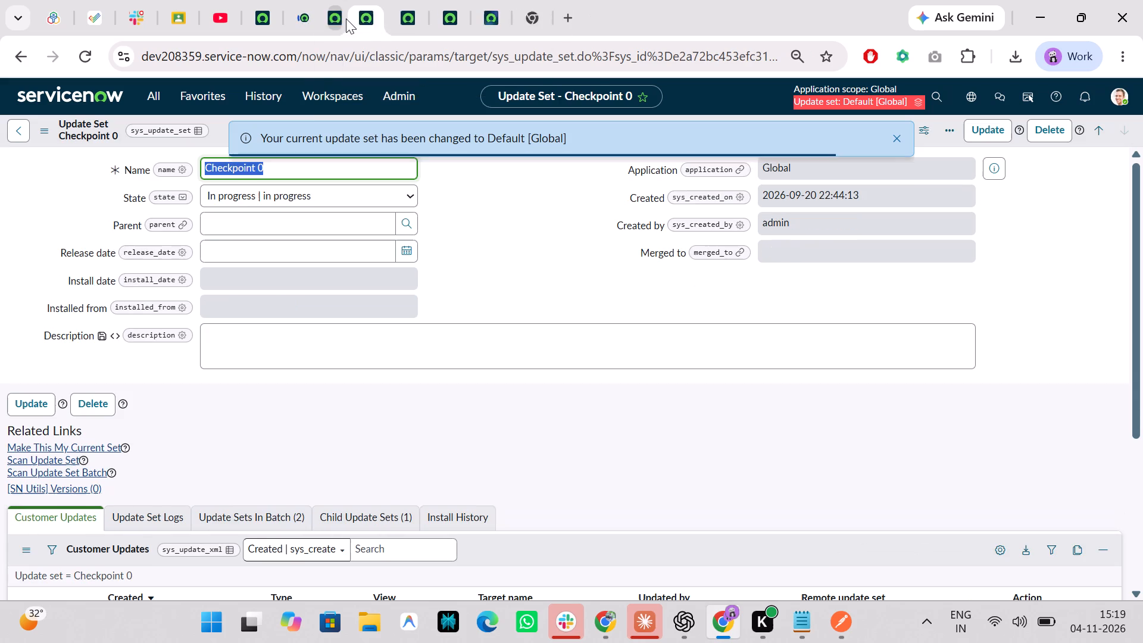
click(346, 18)
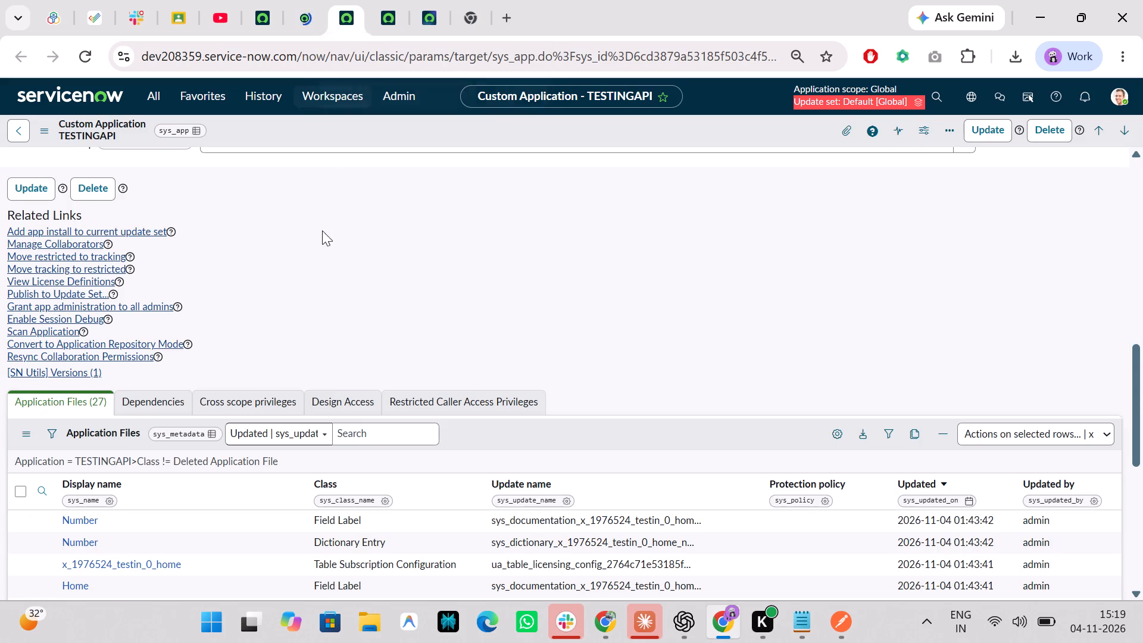
Clear the State filter on the Update Sets list and look through all update sets.
scroll(322, 230, up, 6)
click(464, 0)
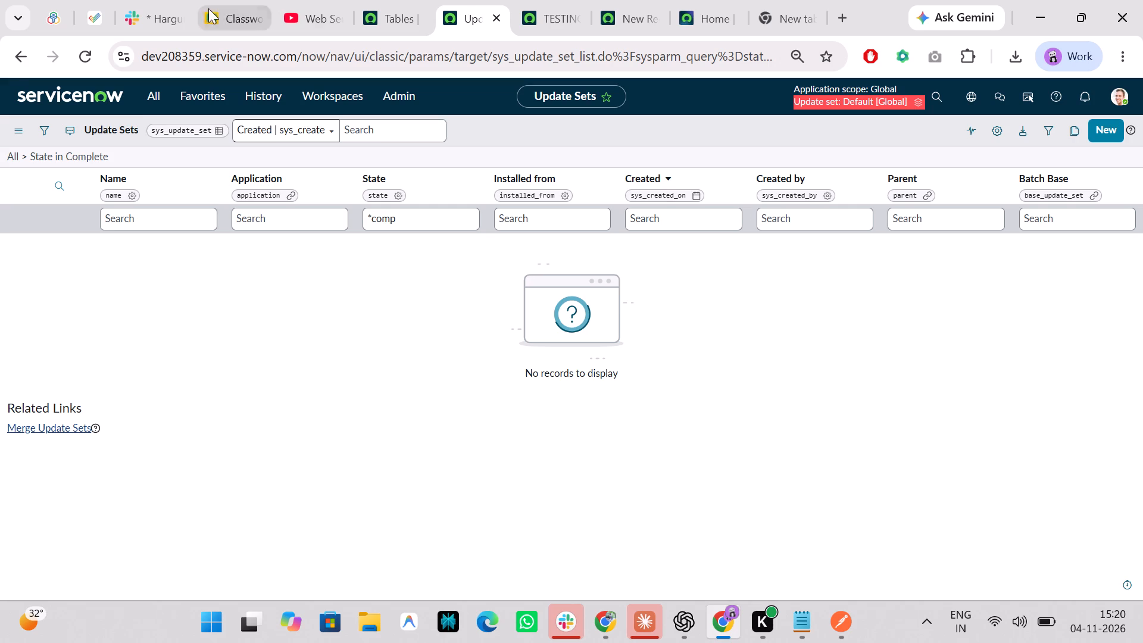
click(13, 158)
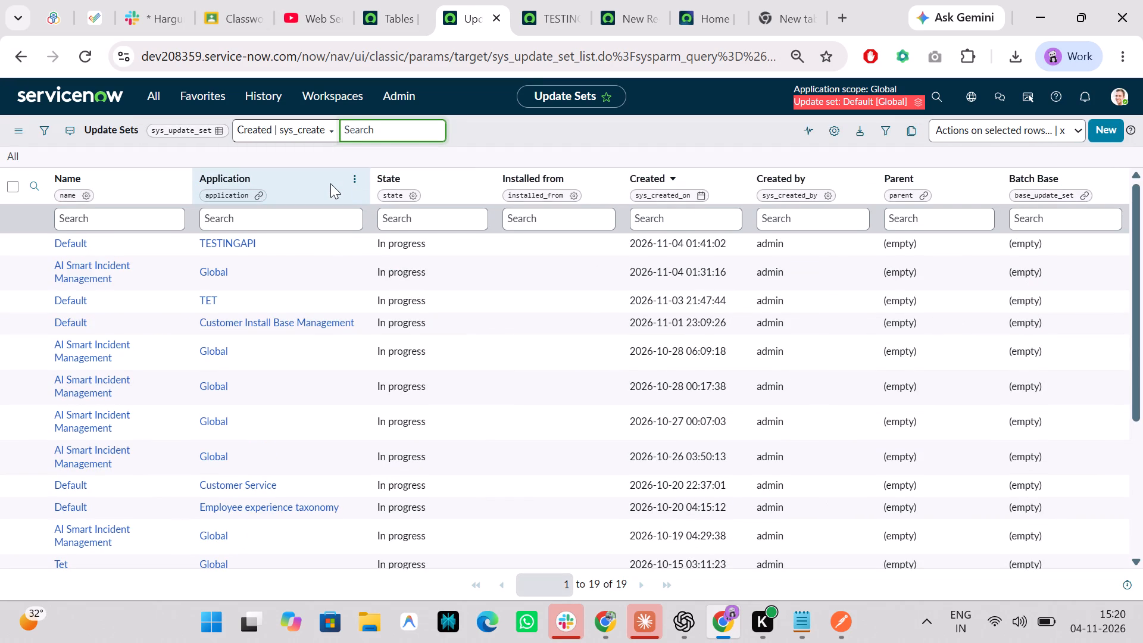
scroll(360, 389, down, 4)
scroll(360, 389, up, 1)
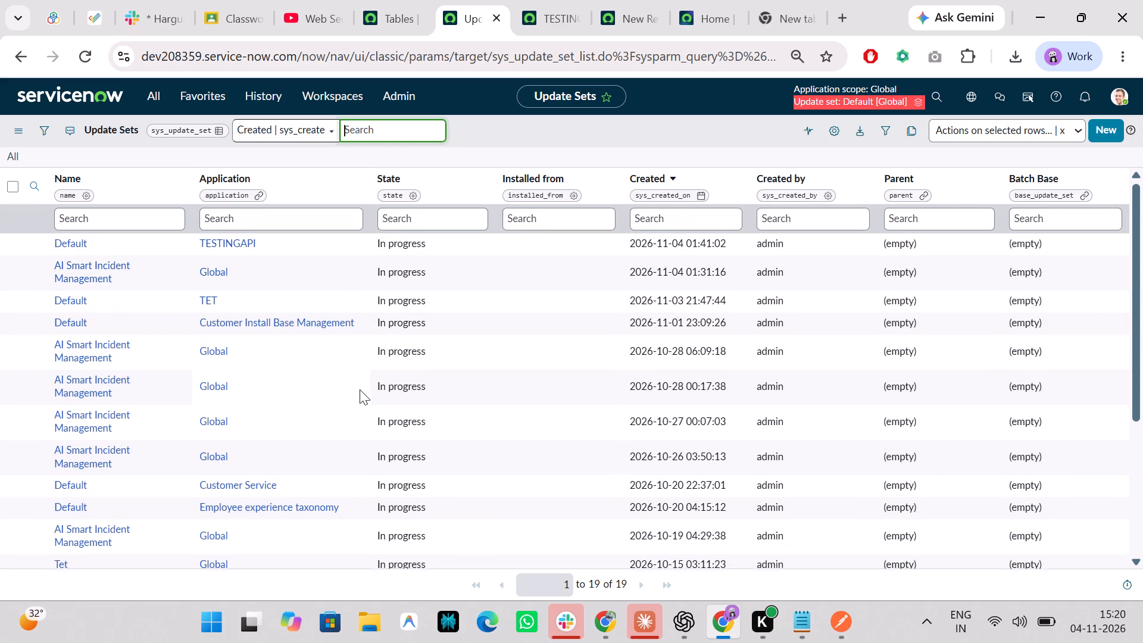
scroll(360, 389, up, 1)
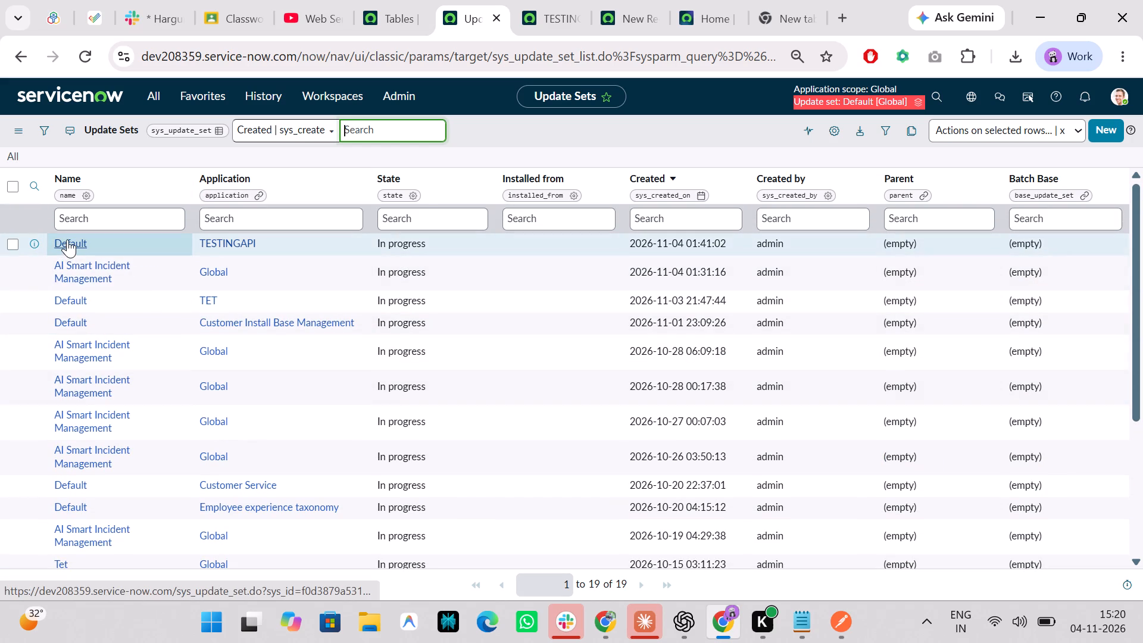
Open the Default update set of the TESTINGAPI application in a new tab and switch the application scope to TESTINGAPI.
click(527, 0)
click(441, 0)
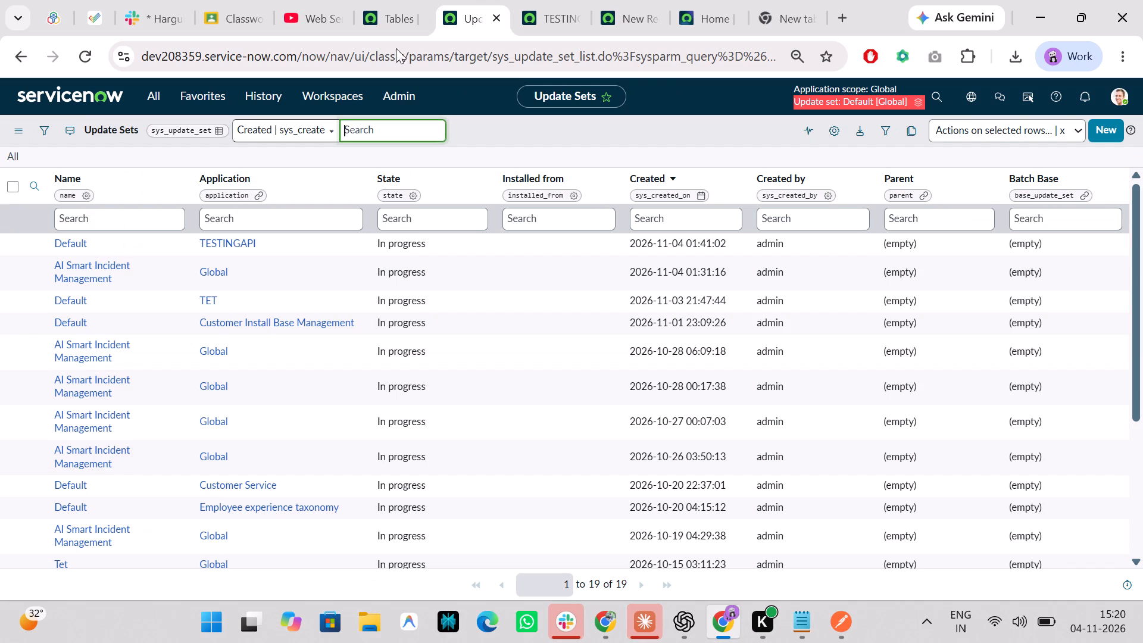
ctrl+click(77, 246)
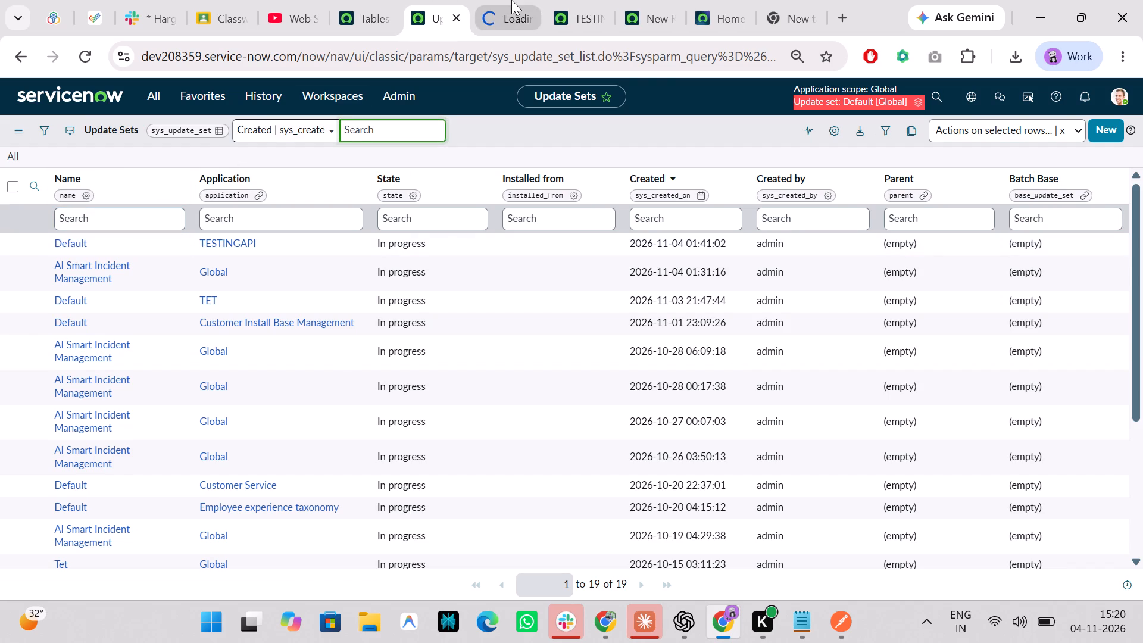
click(511, 0)
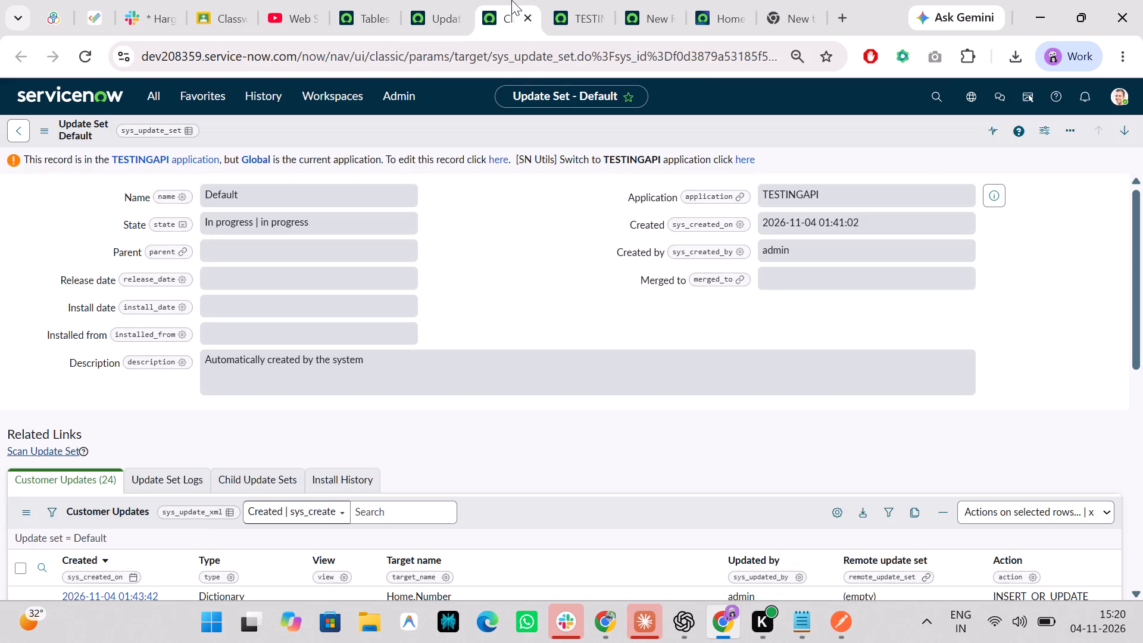
click(741, 161)
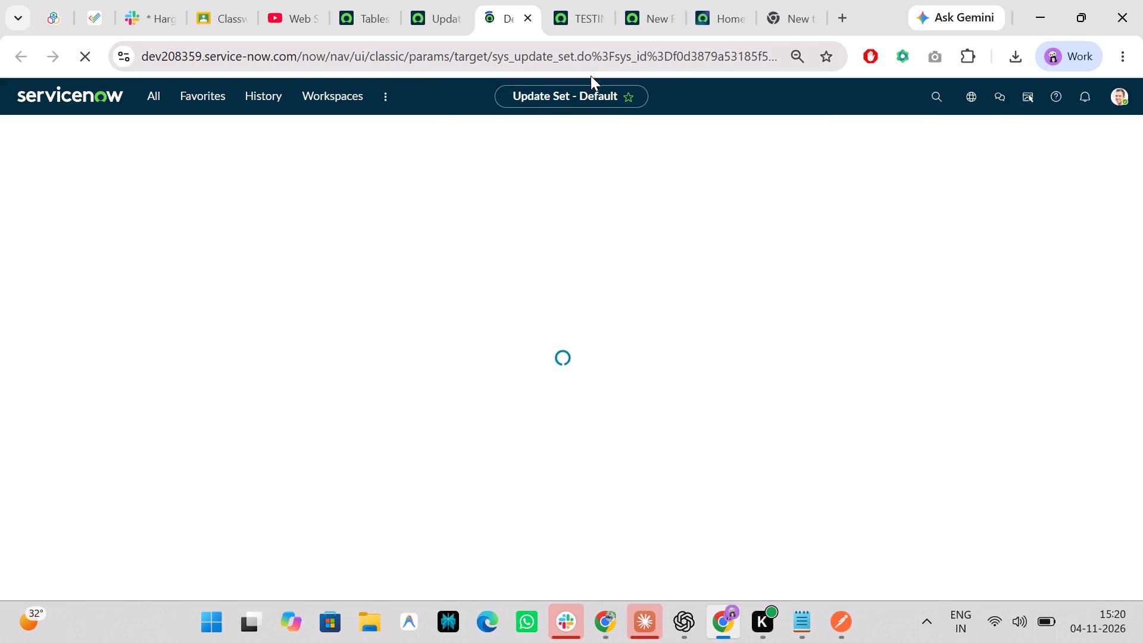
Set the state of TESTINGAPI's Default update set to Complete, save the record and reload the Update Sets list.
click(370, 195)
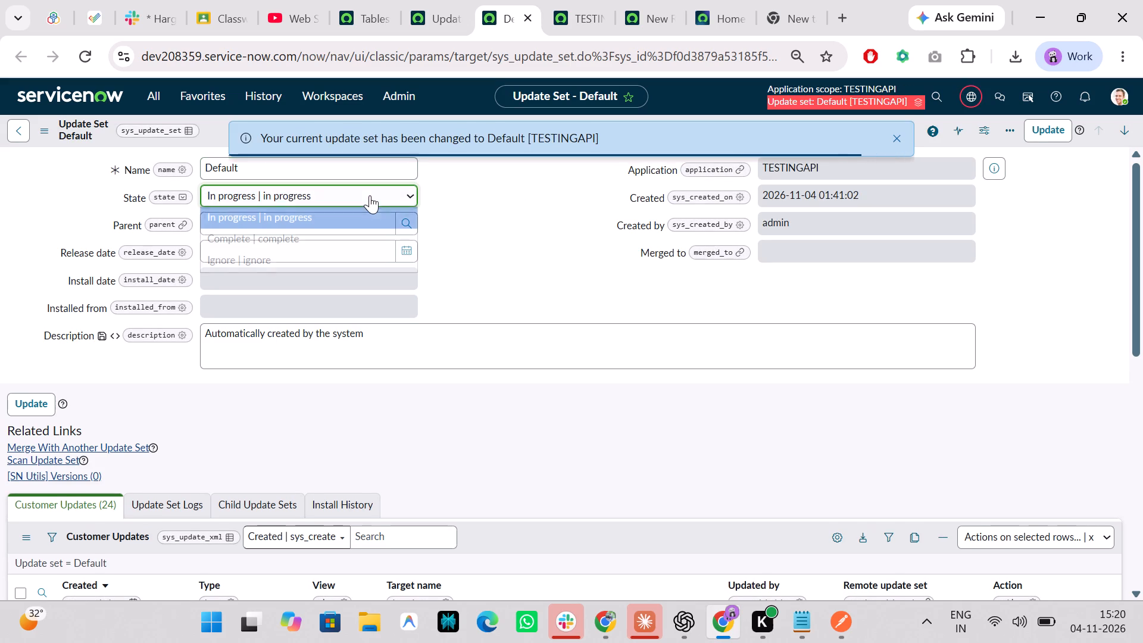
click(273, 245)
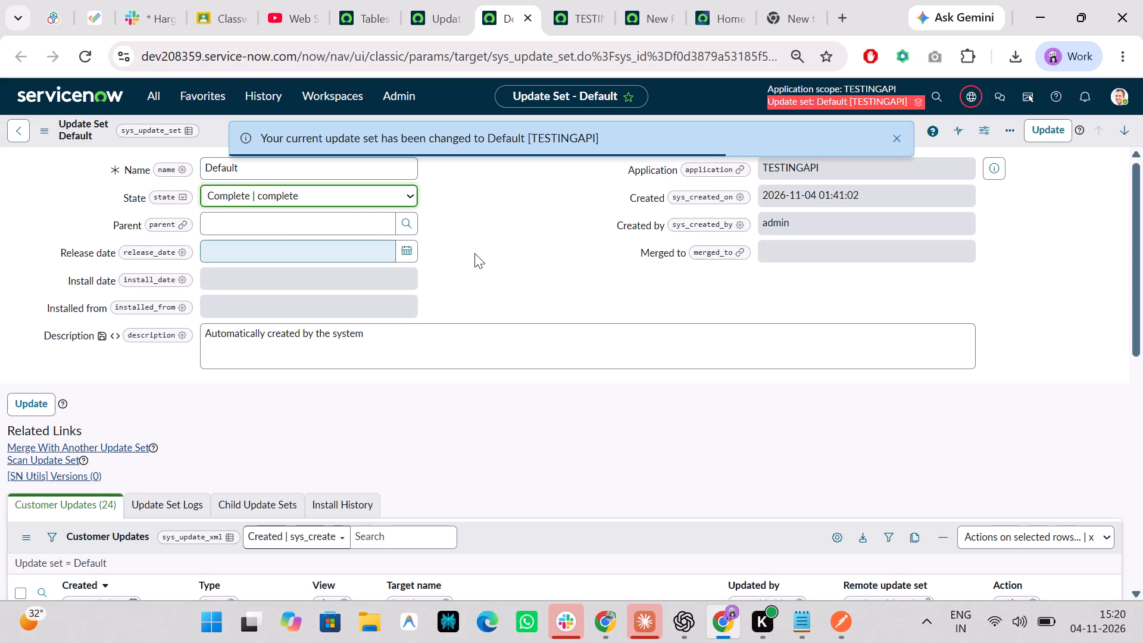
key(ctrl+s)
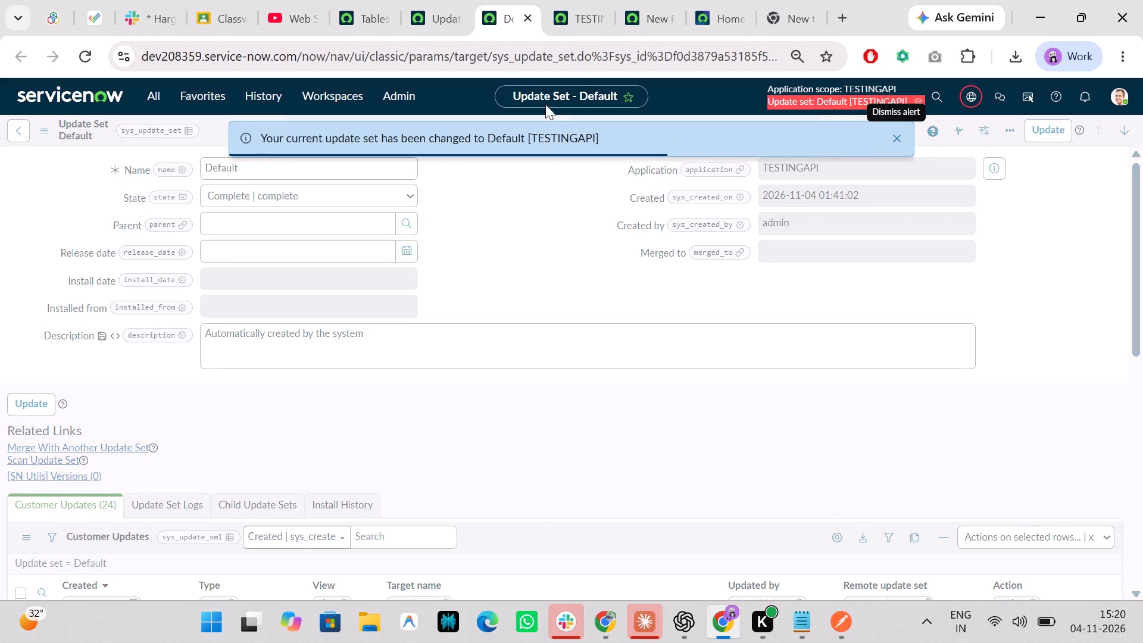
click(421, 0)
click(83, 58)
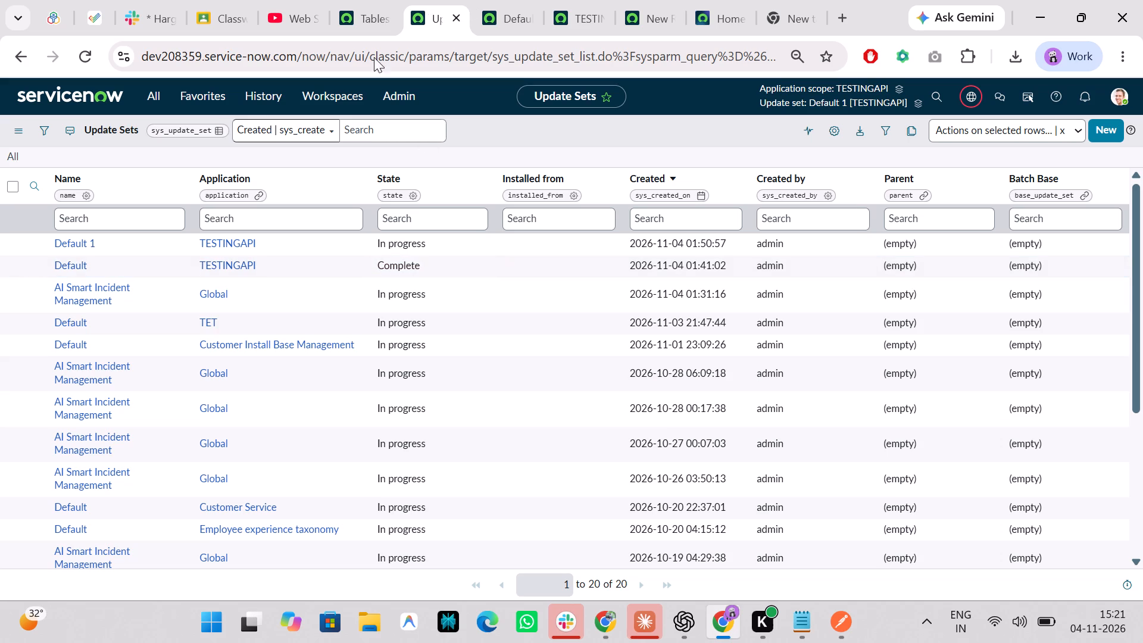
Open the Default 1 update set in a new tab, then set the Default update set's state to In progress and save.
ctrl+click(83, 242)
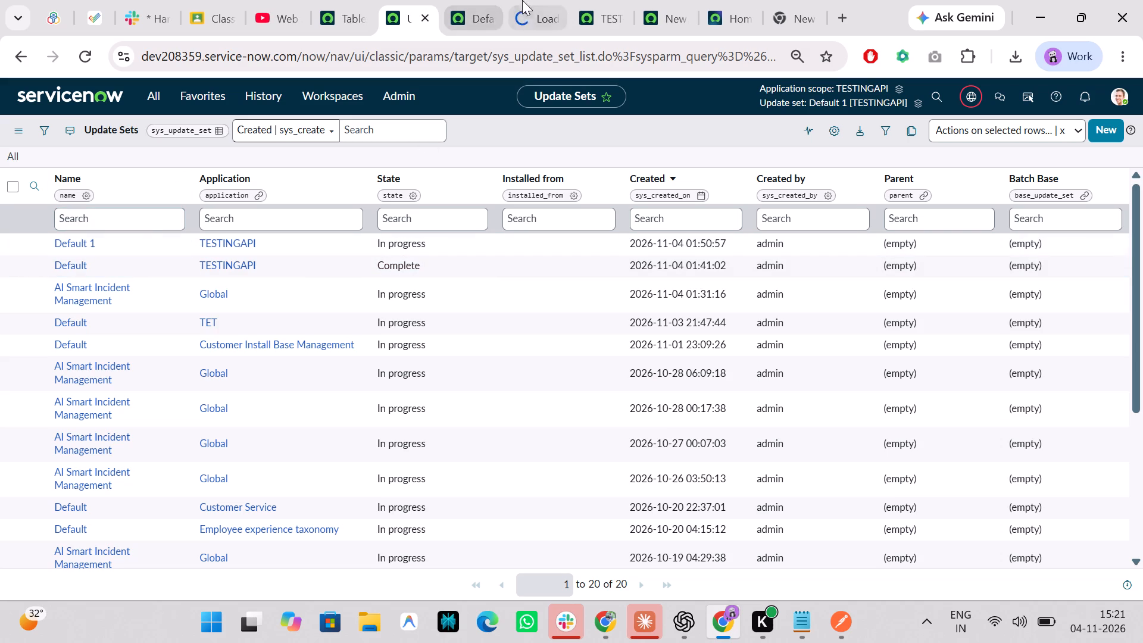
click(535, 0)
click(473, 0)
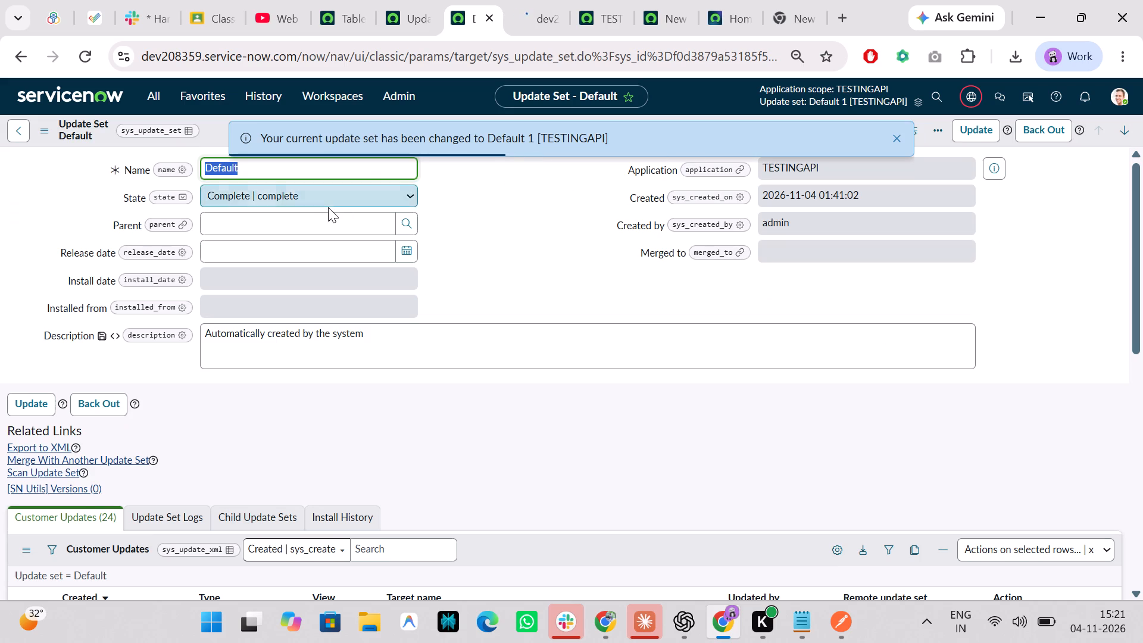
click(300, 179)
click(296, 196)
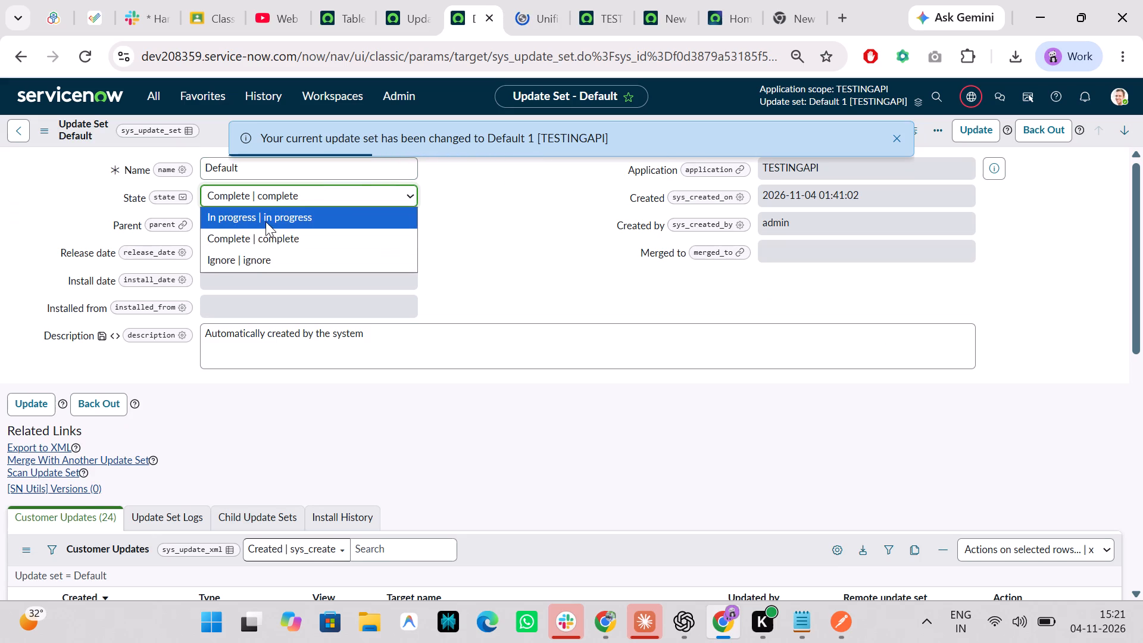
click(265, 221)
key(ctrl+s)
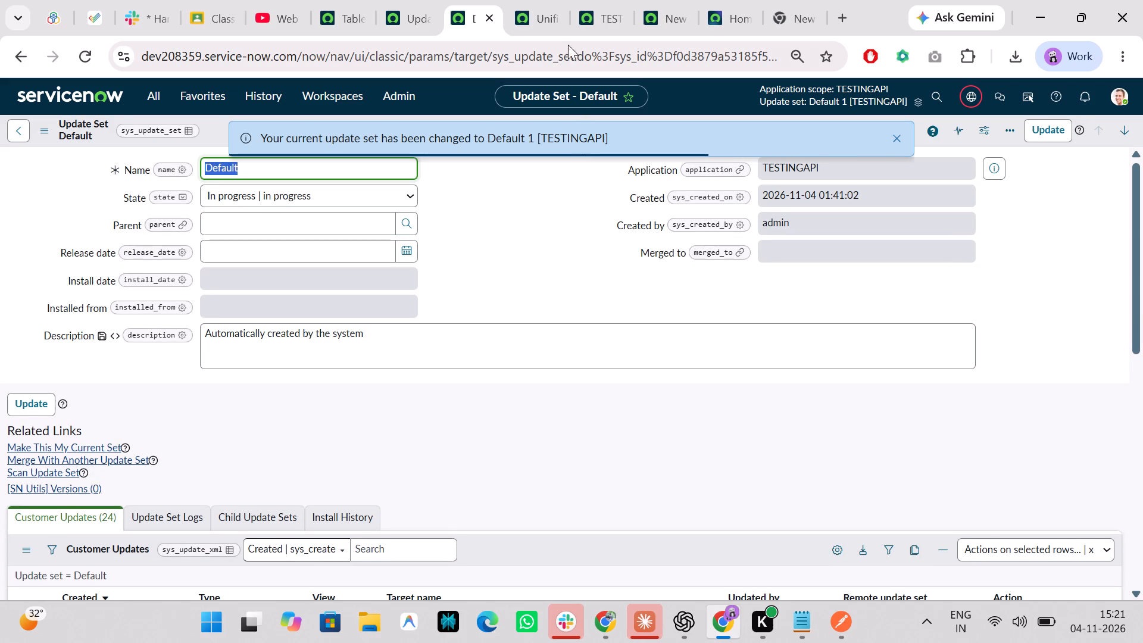
Examine the Default 1 record and its available form actions, then reload it and the Update Sets list to check both sets.
click(534, 0)
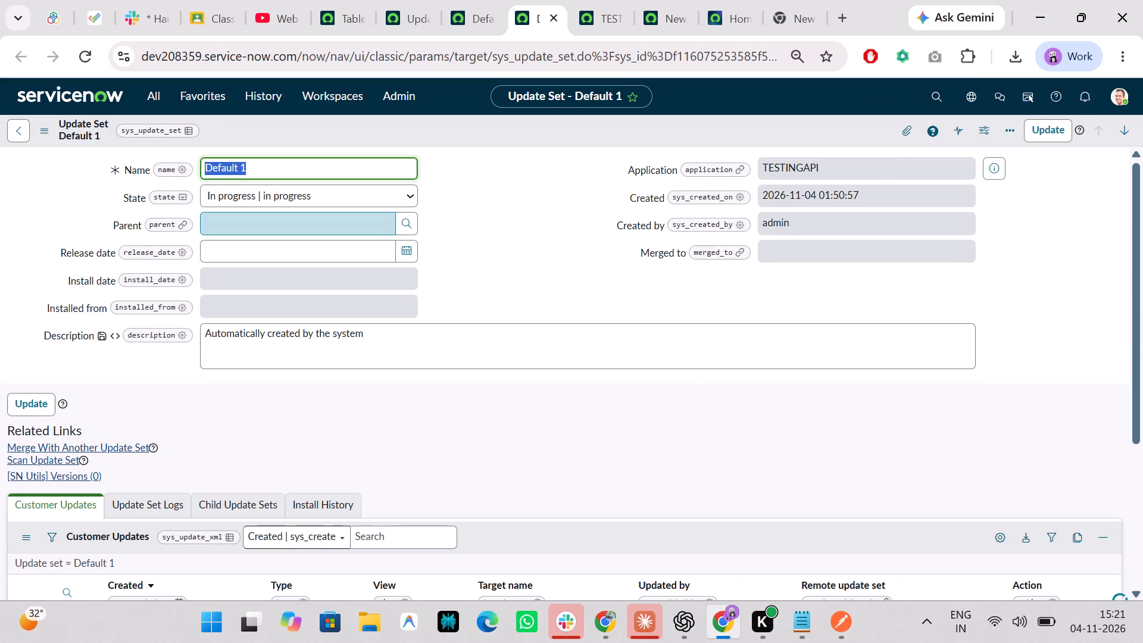
click(47, 132)
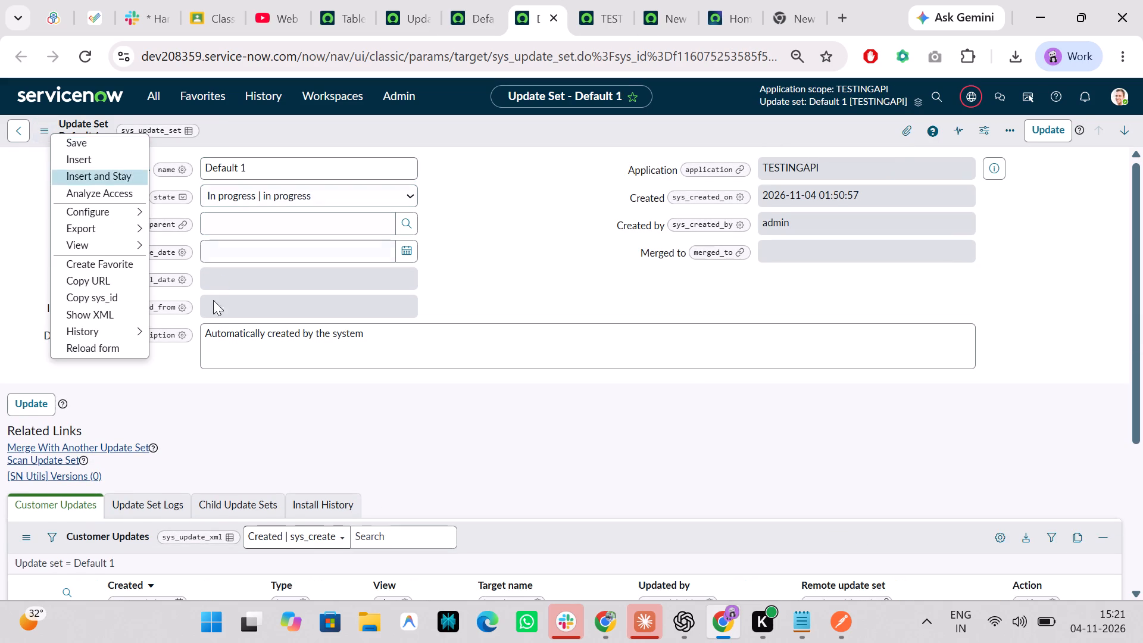
click(46, 127)
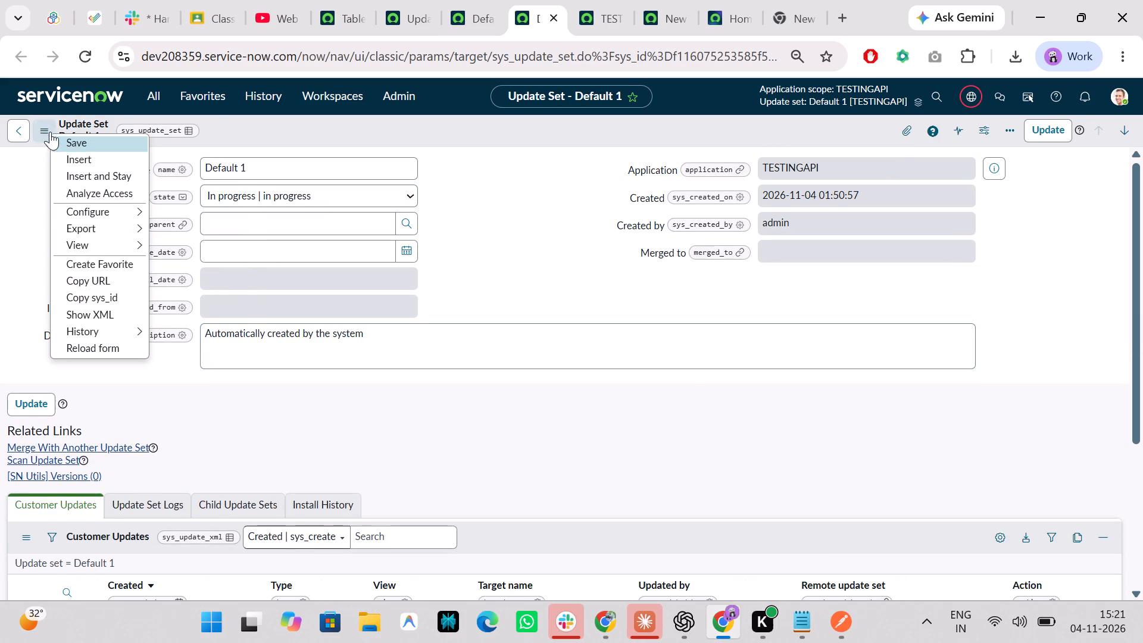
click(304, 409)
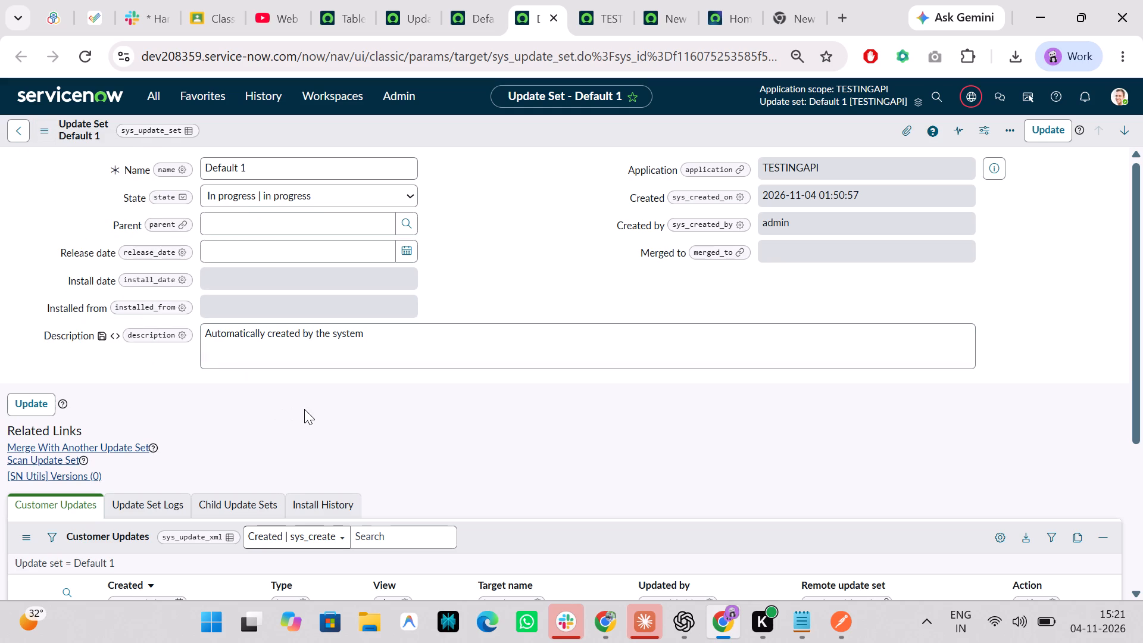
scroll(235, 404, right, 6)
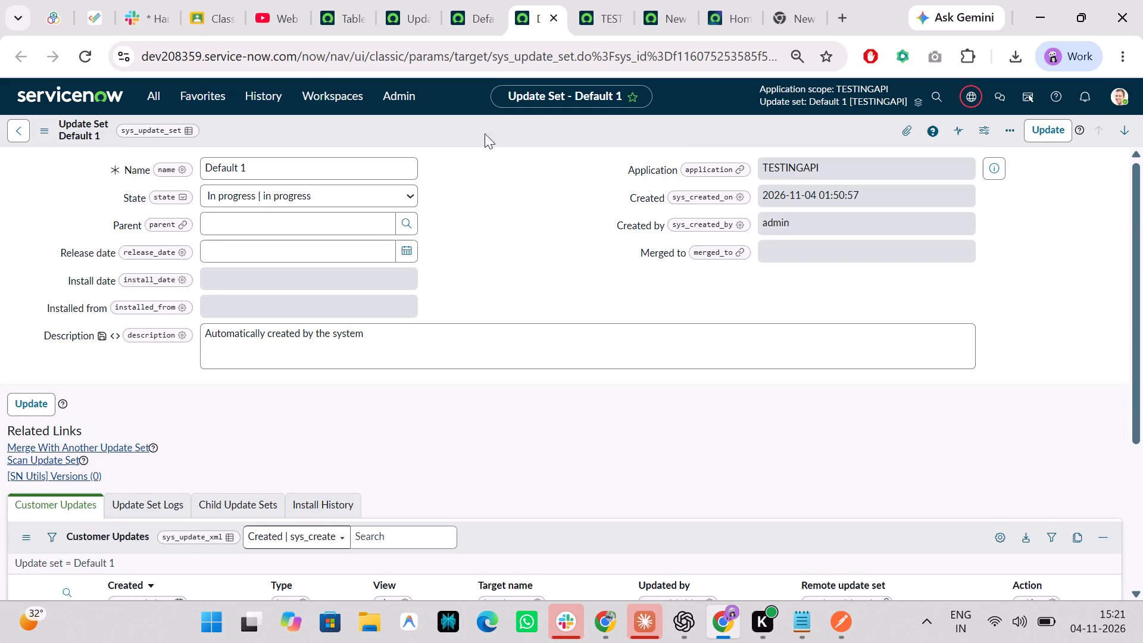
click(83, 60)
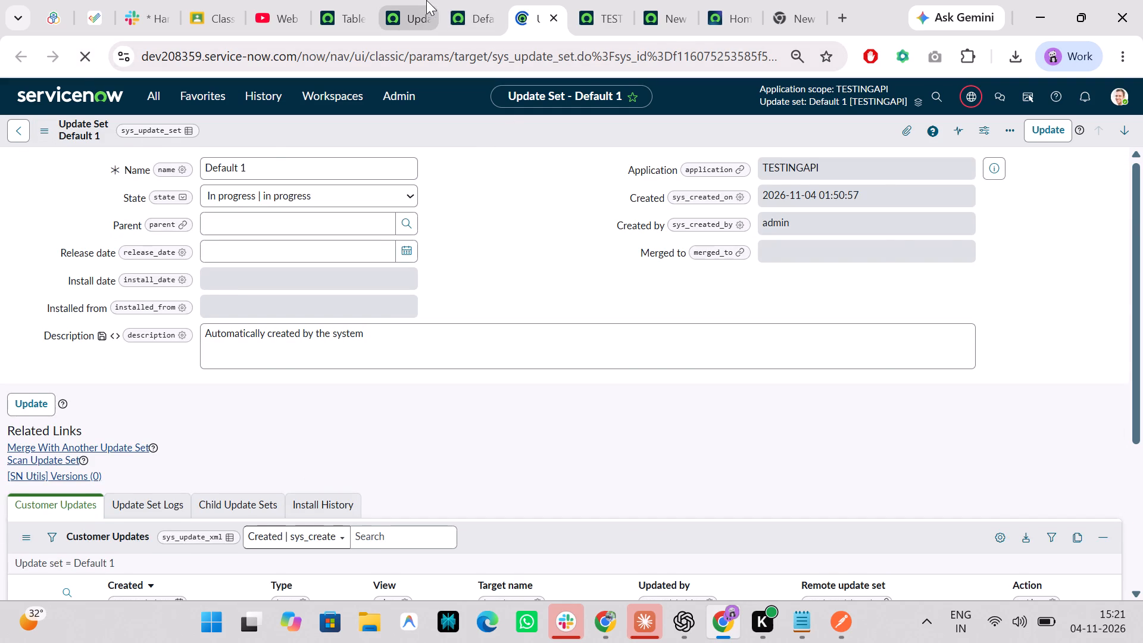
click(426, 0)
click(95, 51)
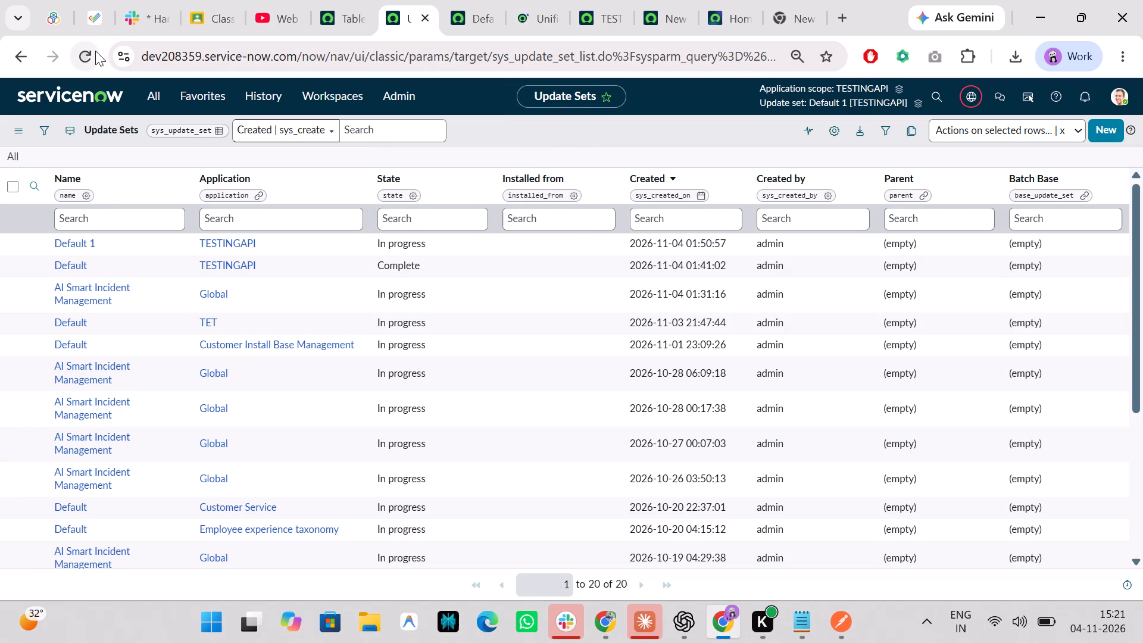
click(474, 0)
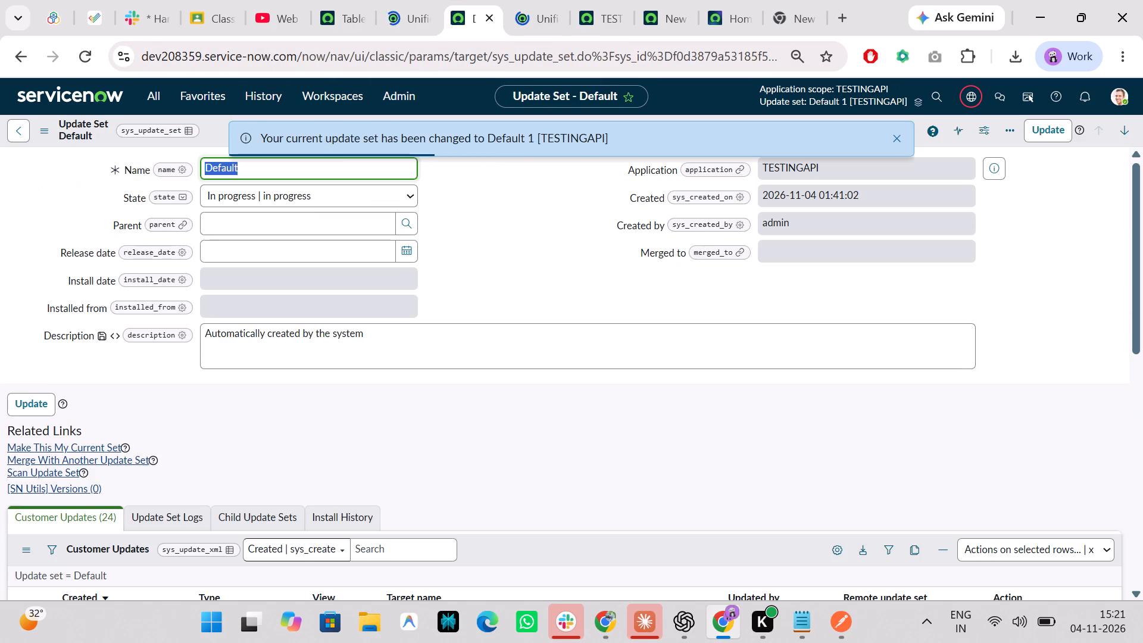
click(419, 0)
click(554, 0)
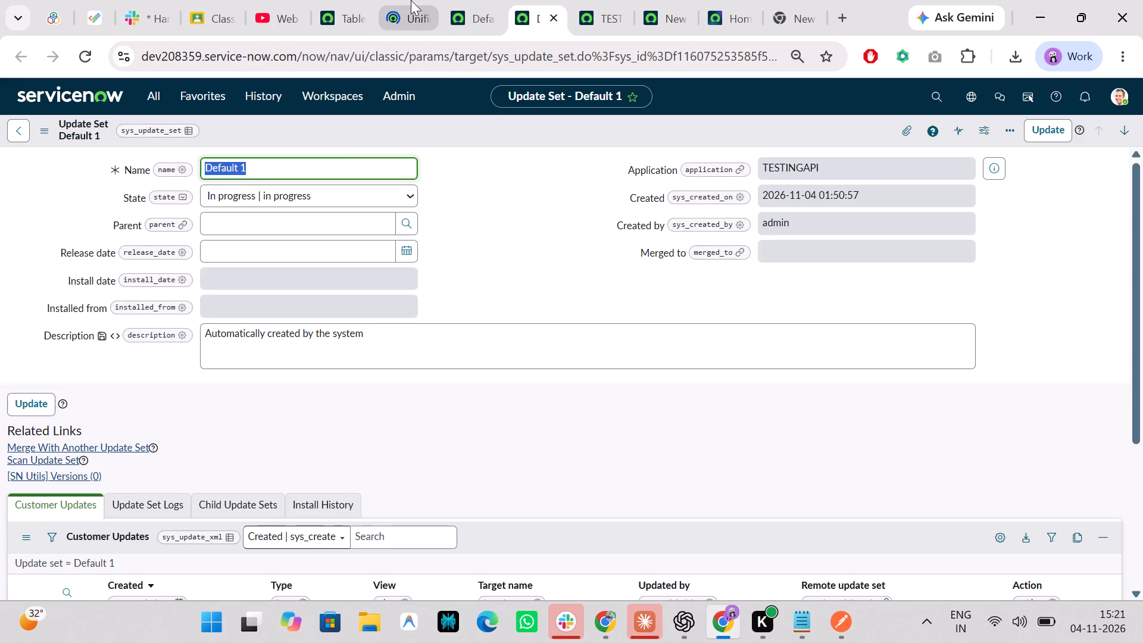
click(411, 0)
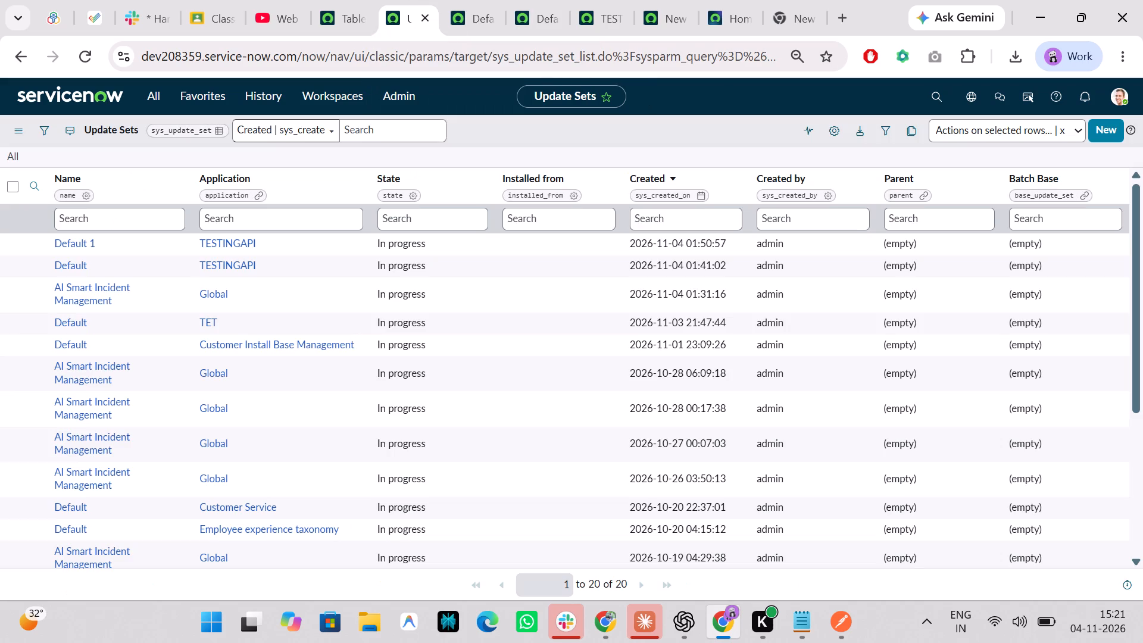
Set the state of TESTINGAPI's Default 1 update set to Complete, save the record and reload the Update Sets list.
click(16, 243)
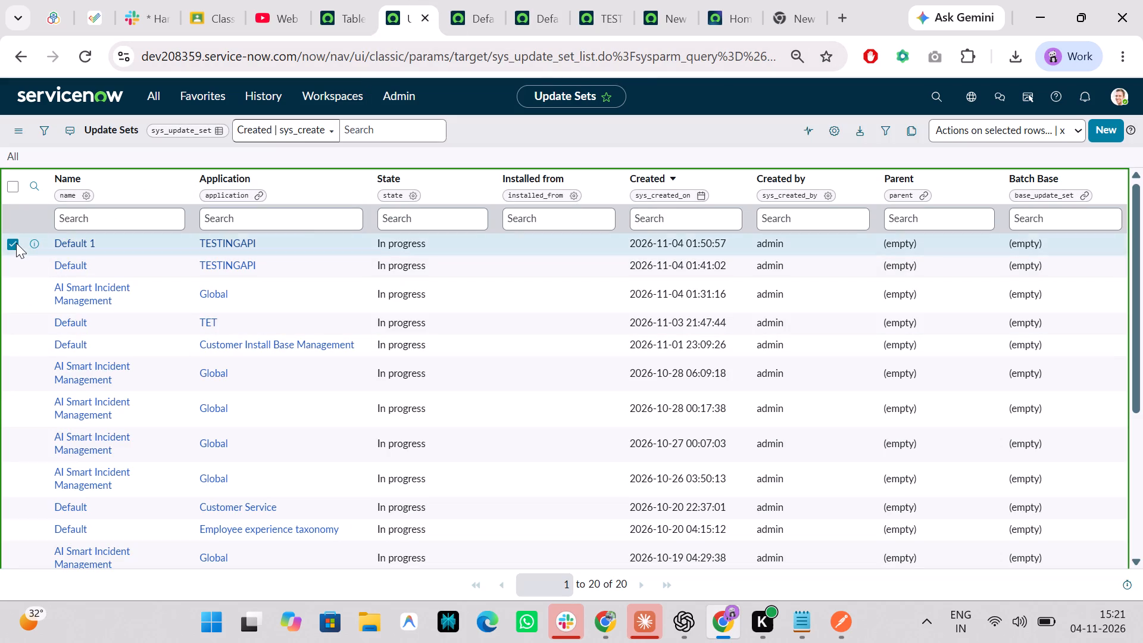
click(519, 0)
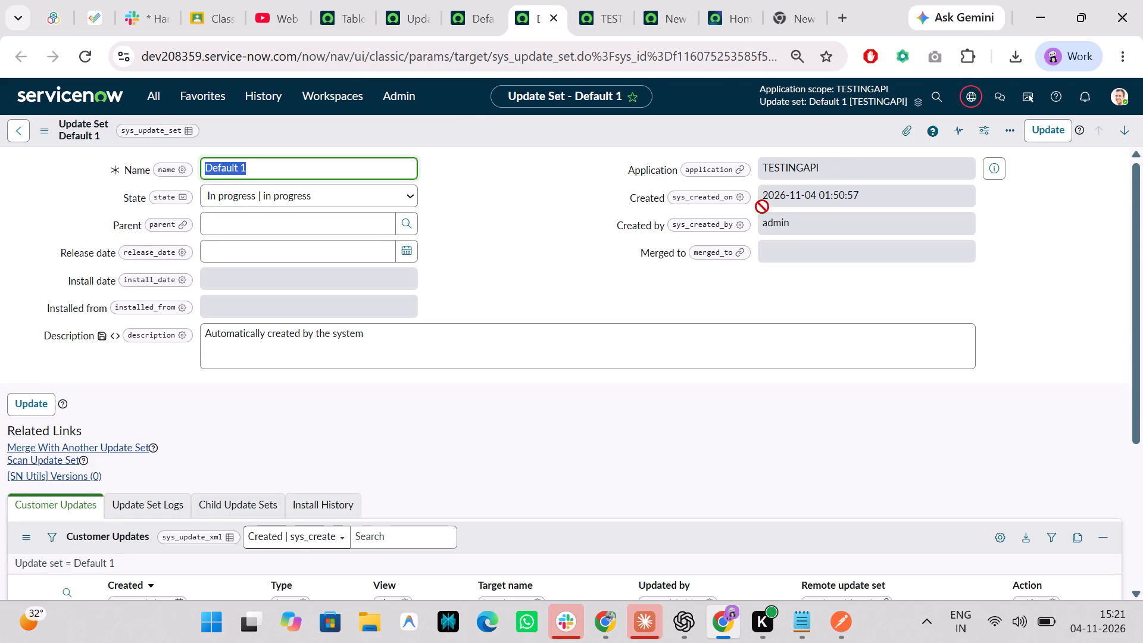
click(325, 188)
click(273, 231)
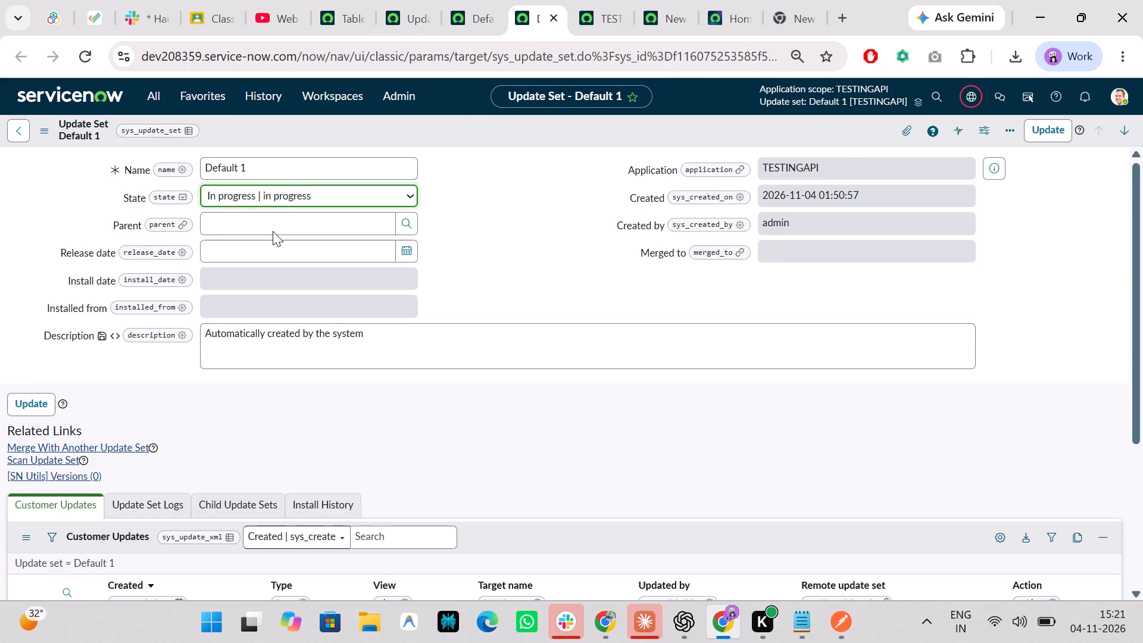
key(ctrl+s)
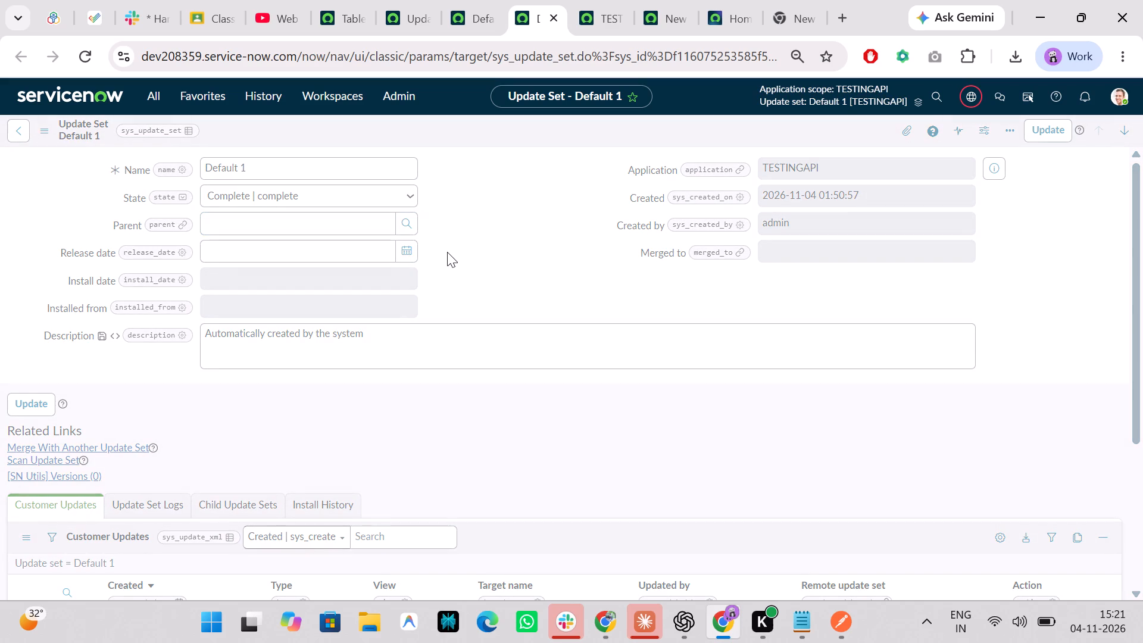
click(463, 0)
click(407, 0)
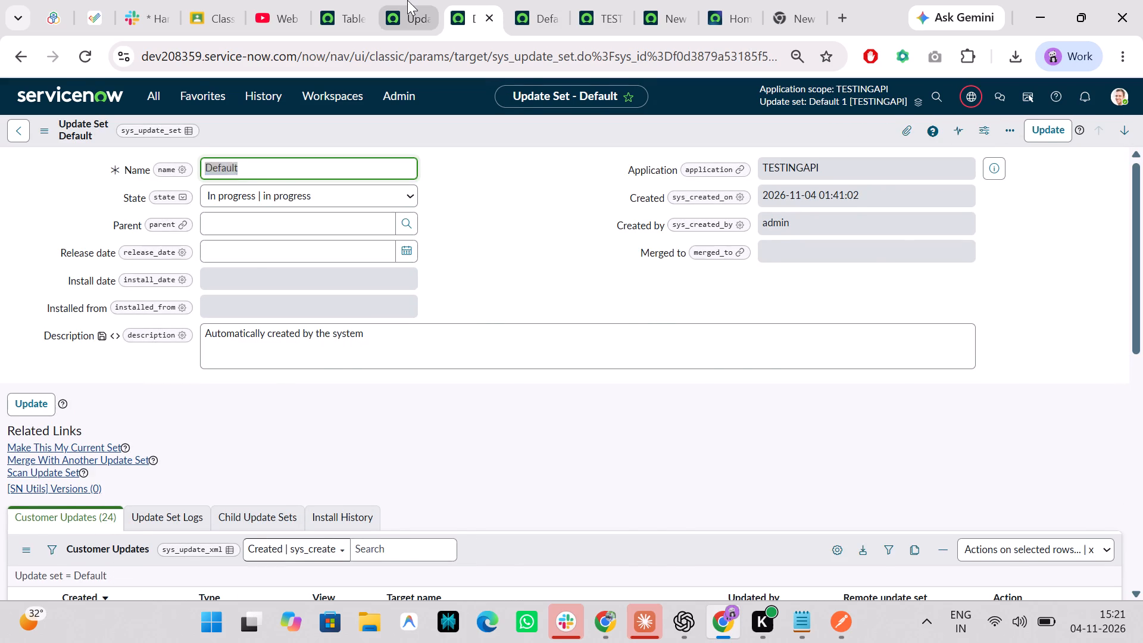
click(85, 57)
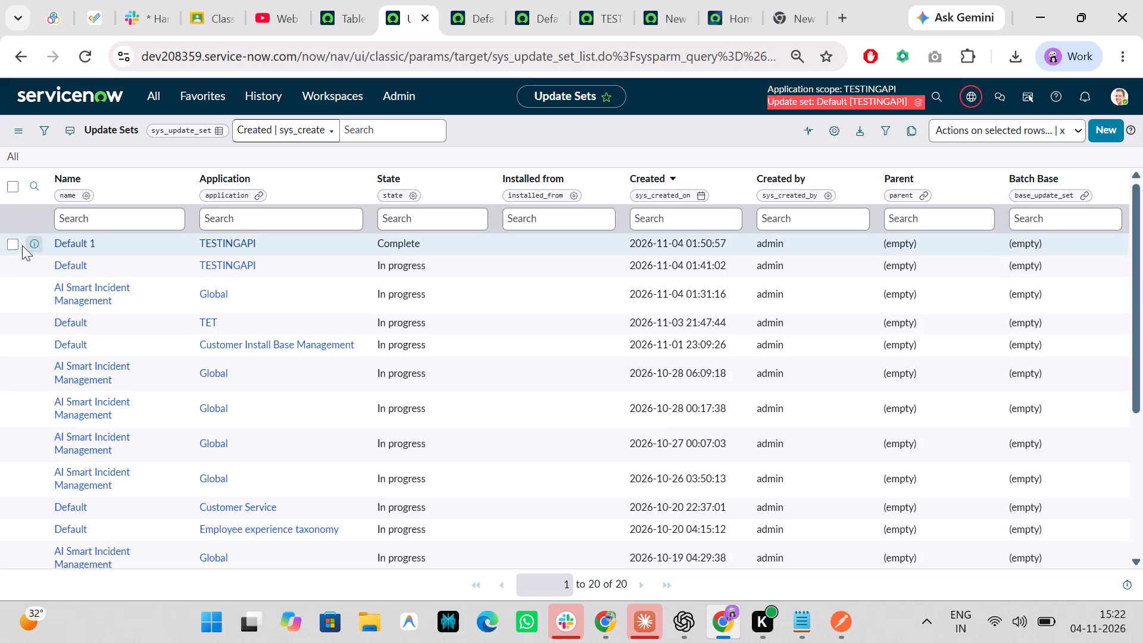
Delete the Default 1 update set from the Update Sets list and close its record tab.
click(8, 245)
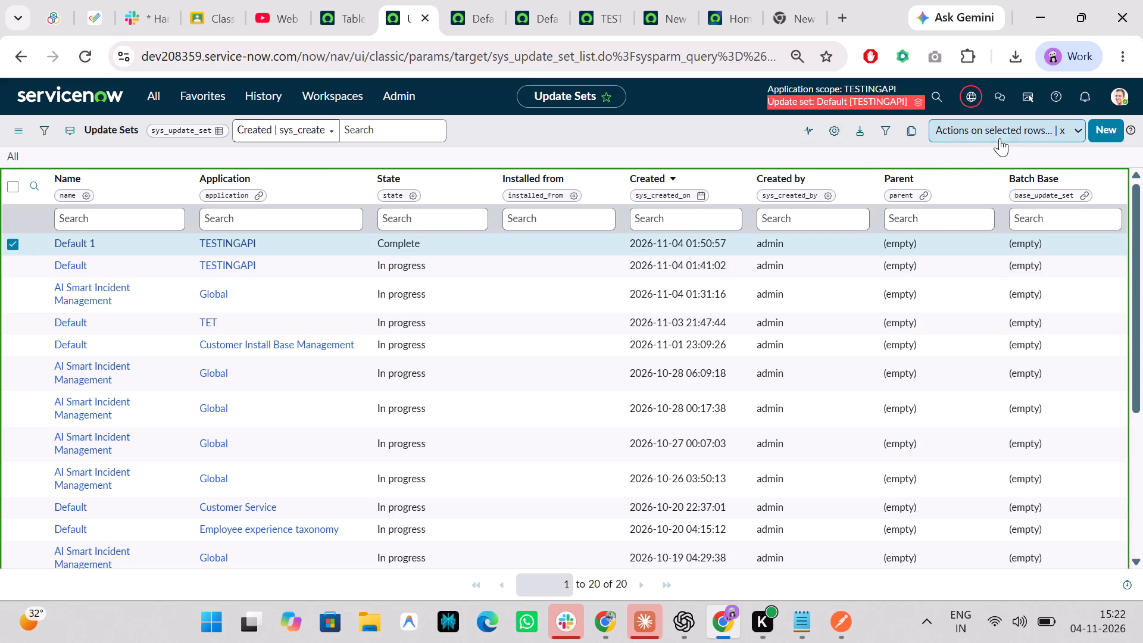
click(1004, 132)
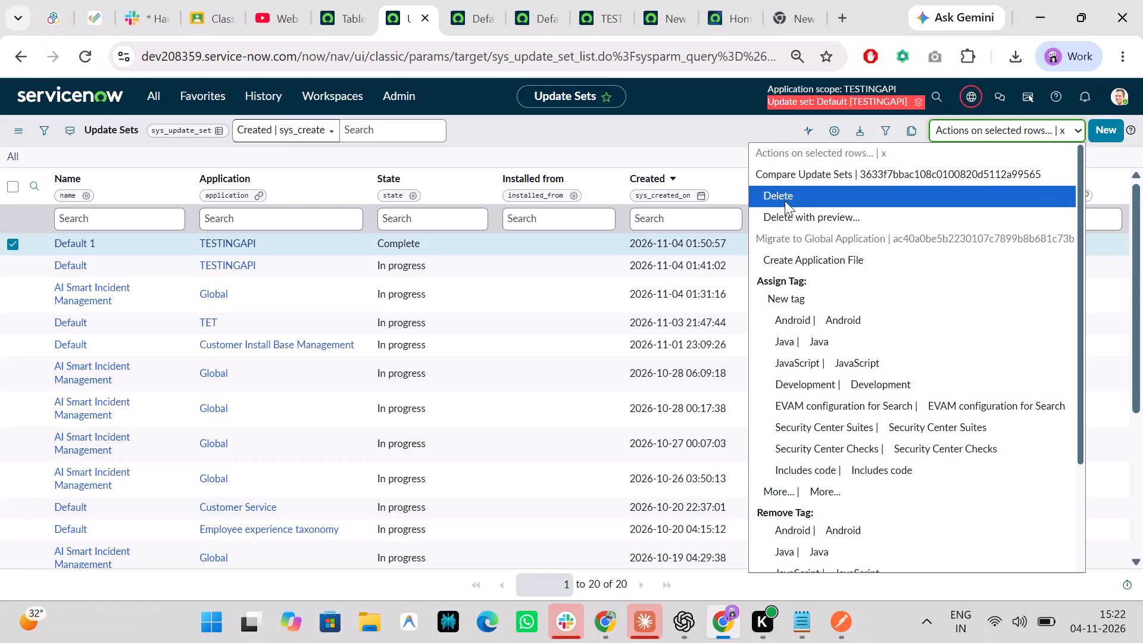
click(784, 201)
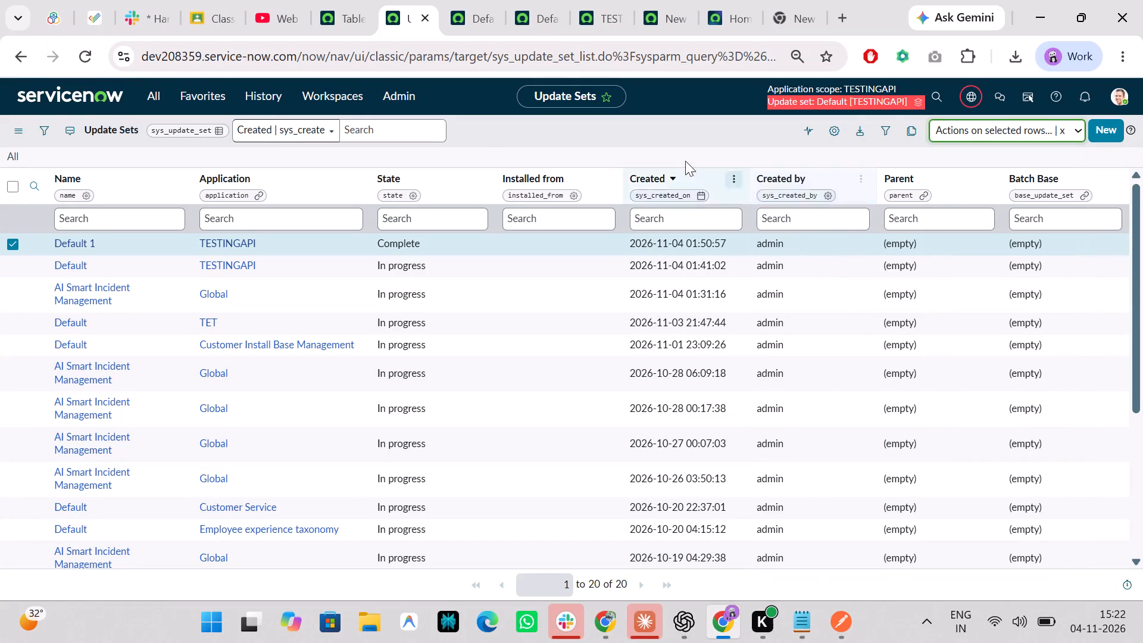
click(622, 212)
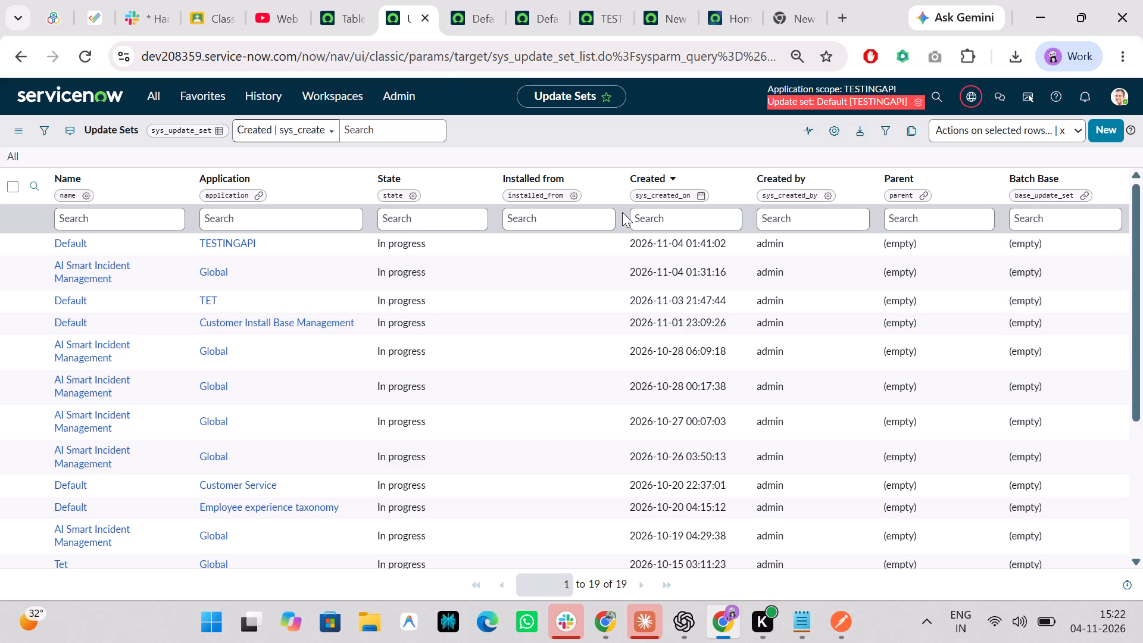
click(479, 0)
click(544, 0)
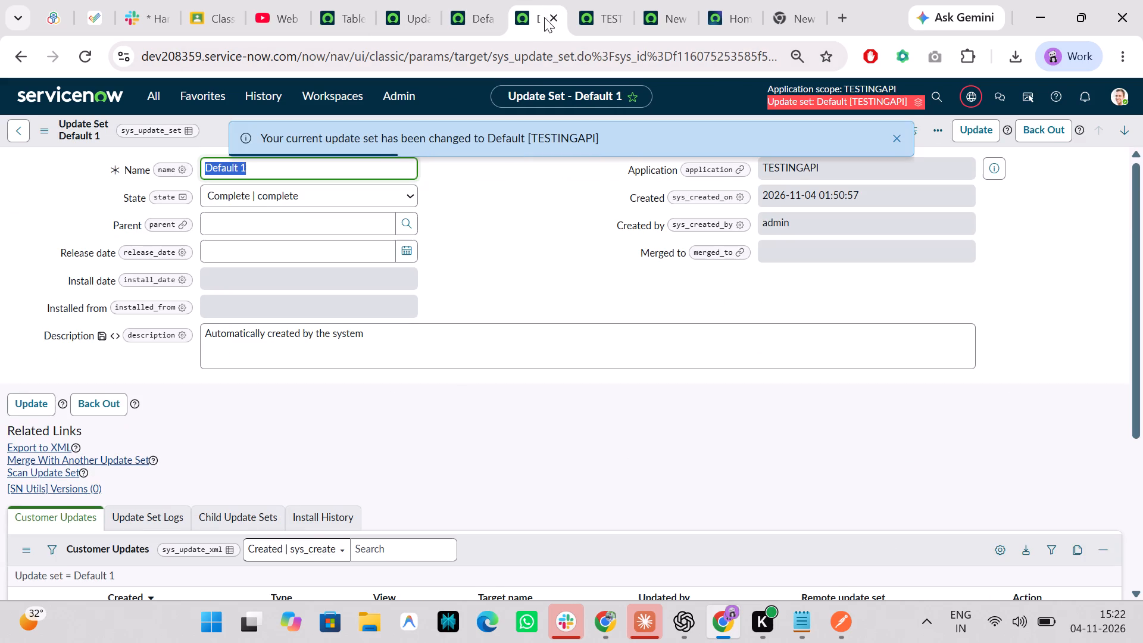
click(552, 17)
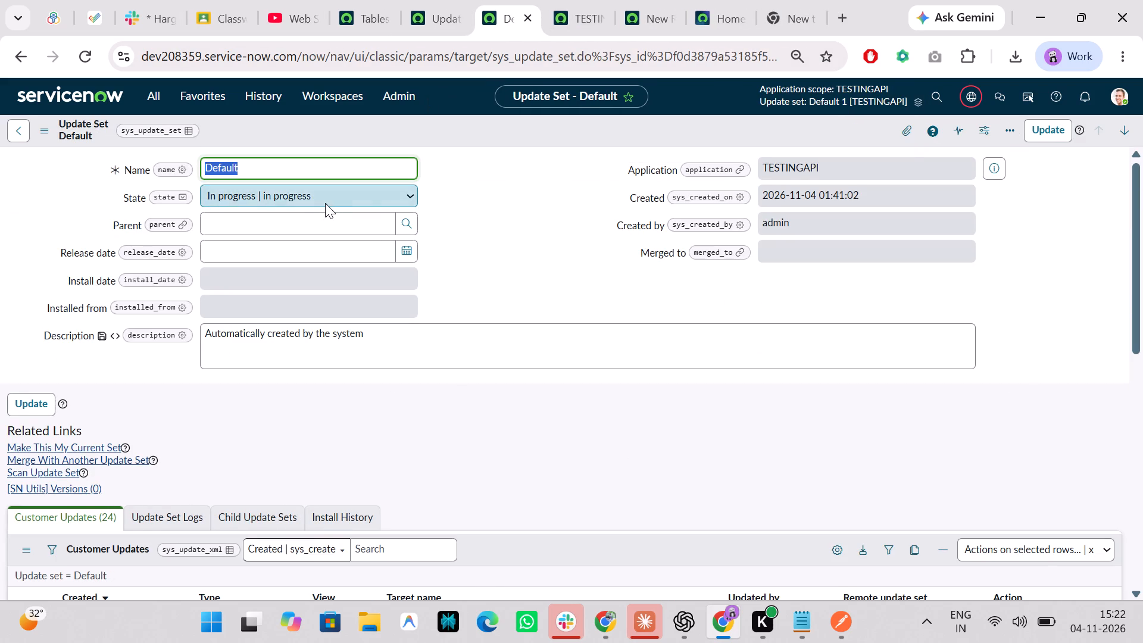
Set the state of TESTINGAPI's Default update set to Complete, save the record and return to the Update Sets list.
click(325, 203)
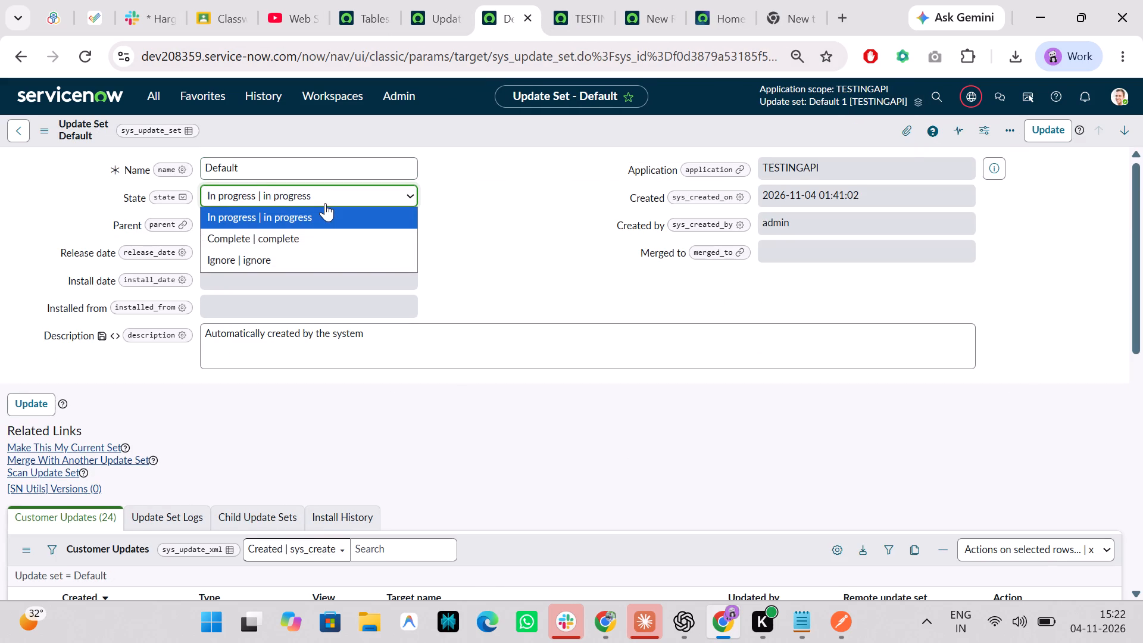
click(249, 245)
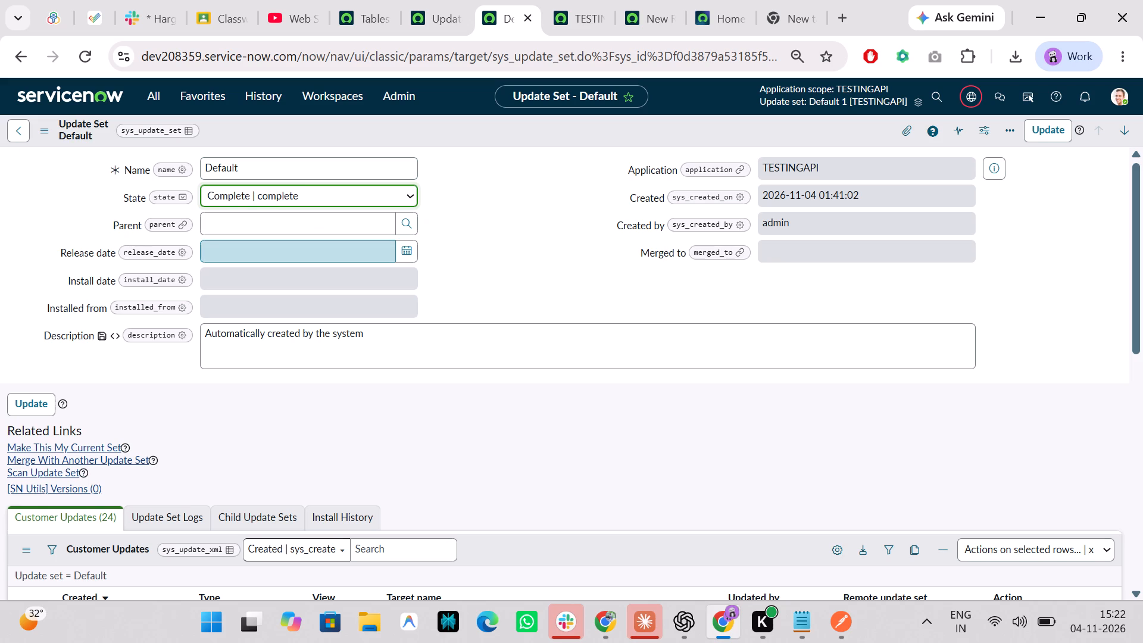
key(ctrl+s)
click(485, 243)
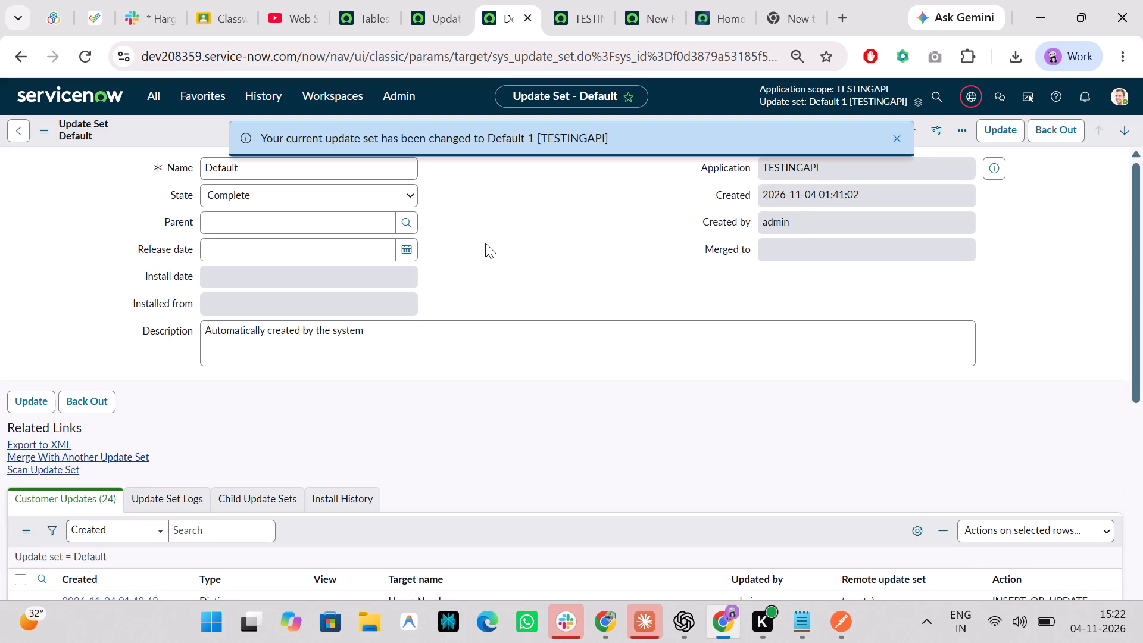
click(481, 0)
click(450, 0)
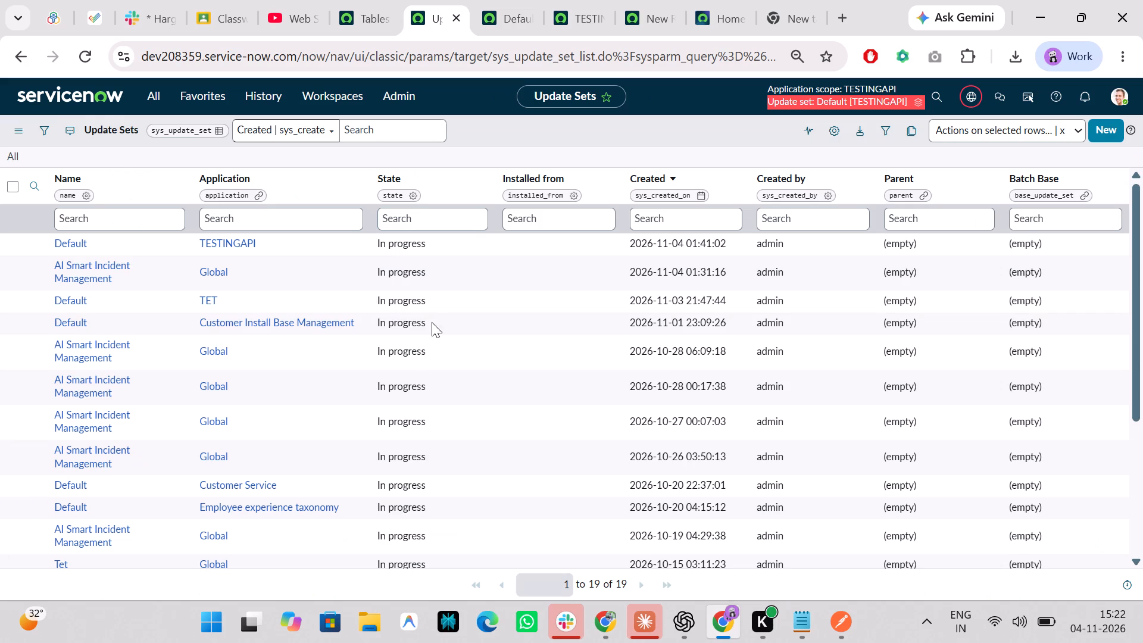
Reload the Update Sets list and examine the TESTINGAPI update sets, opening the Default record to check its customer updates.
click(90, 49)
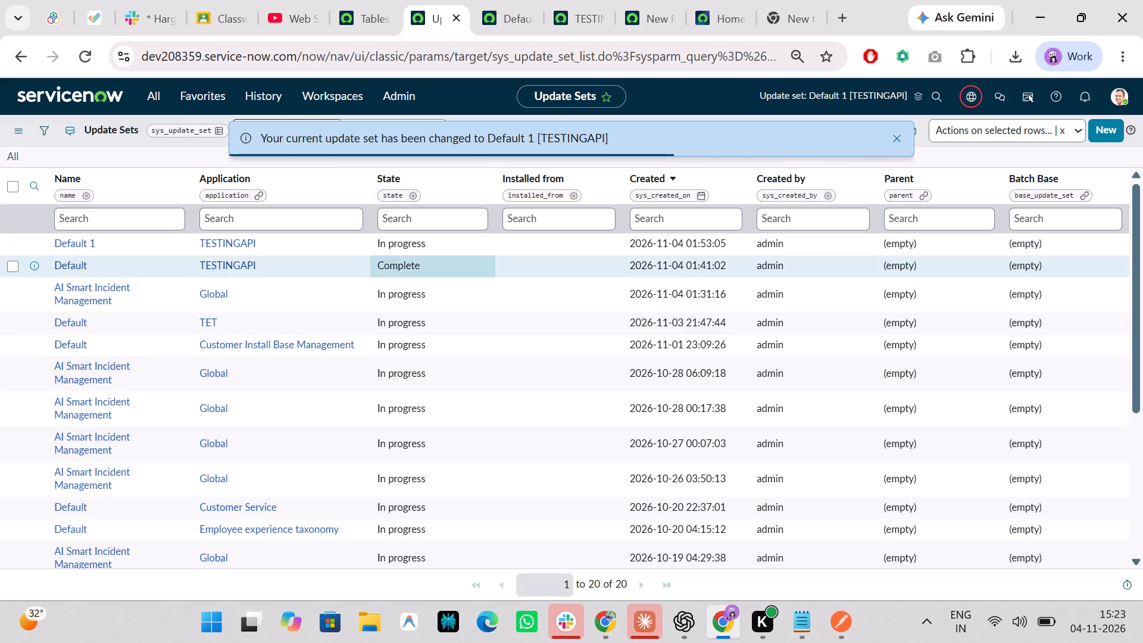
scroll(401, 268, down, 1)
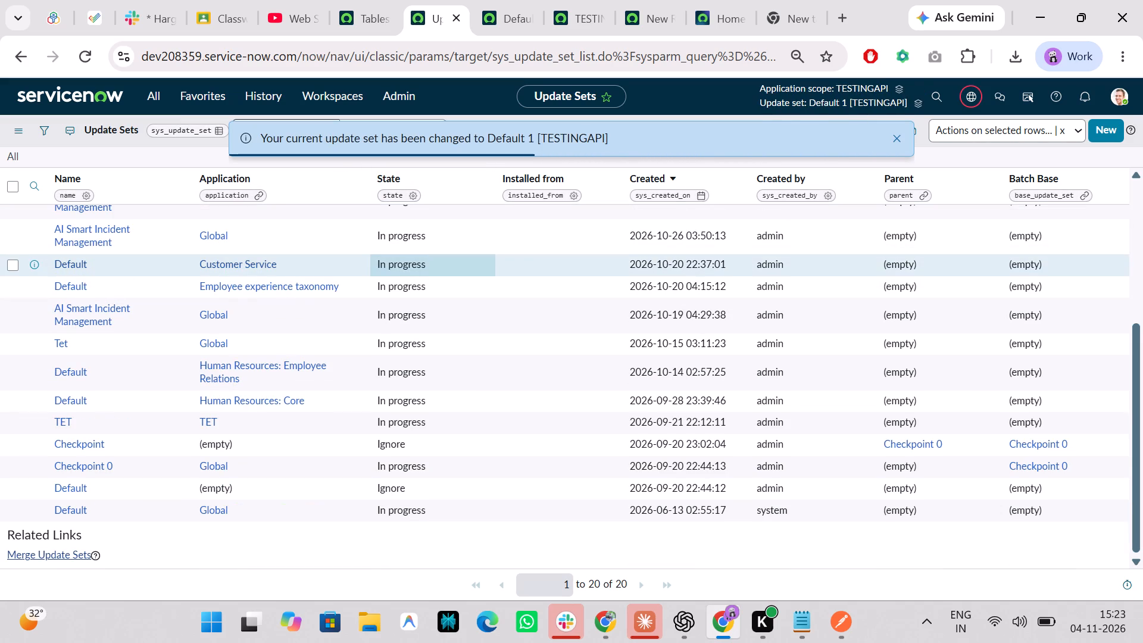
scroll(401, 268, down, 2)
scroll(402, 427, up, 4)
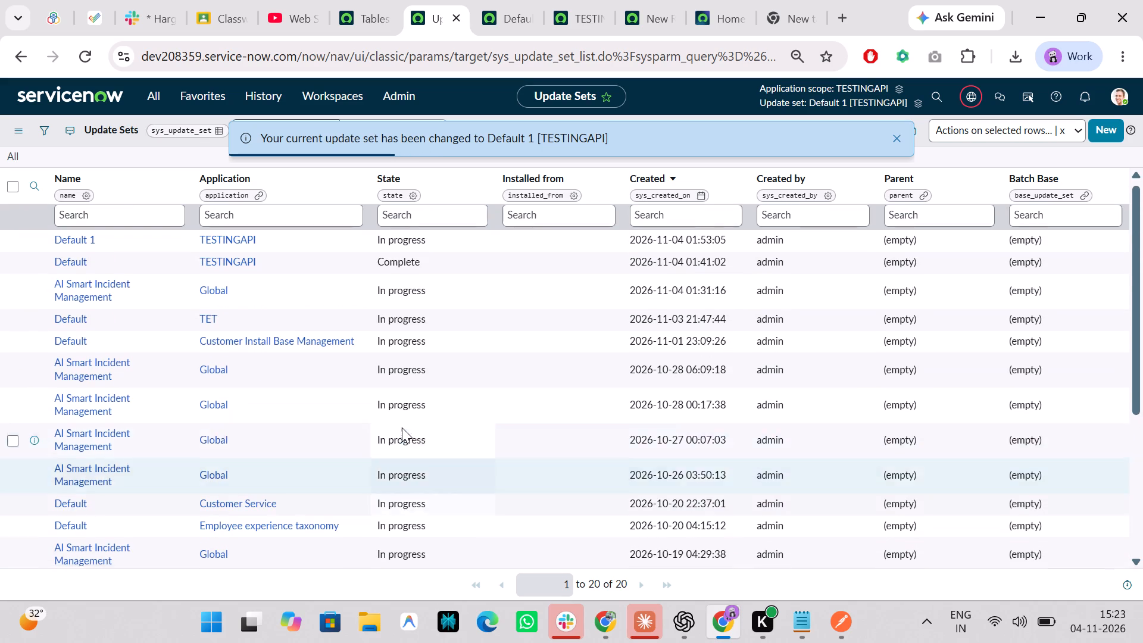
scroll(402, 427, up, 2)
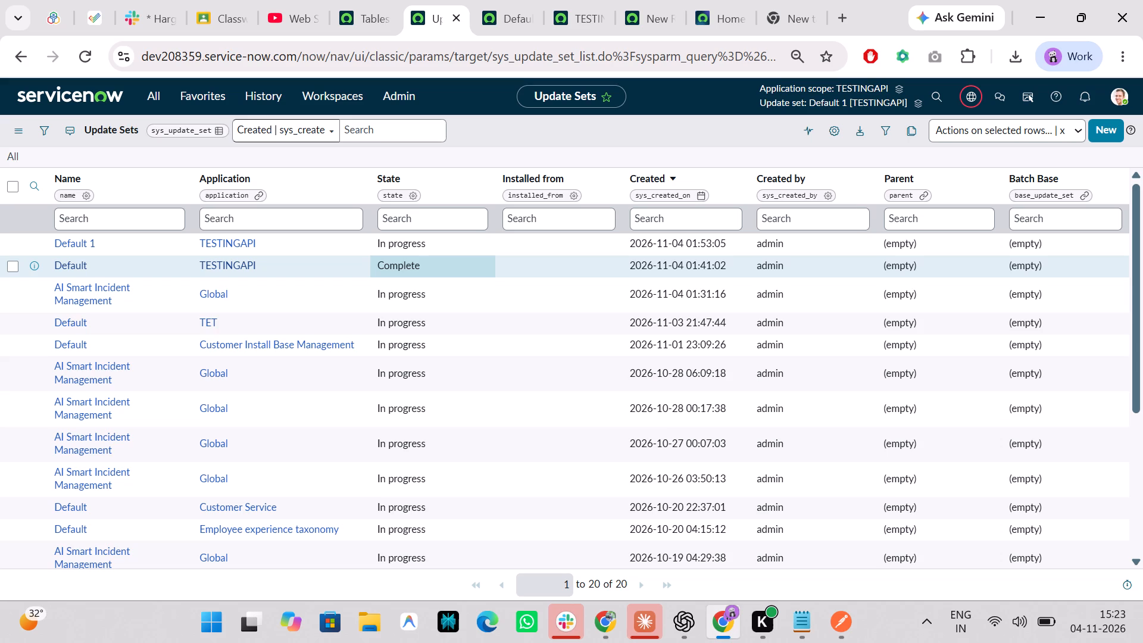
ctrl+click(70, 263)
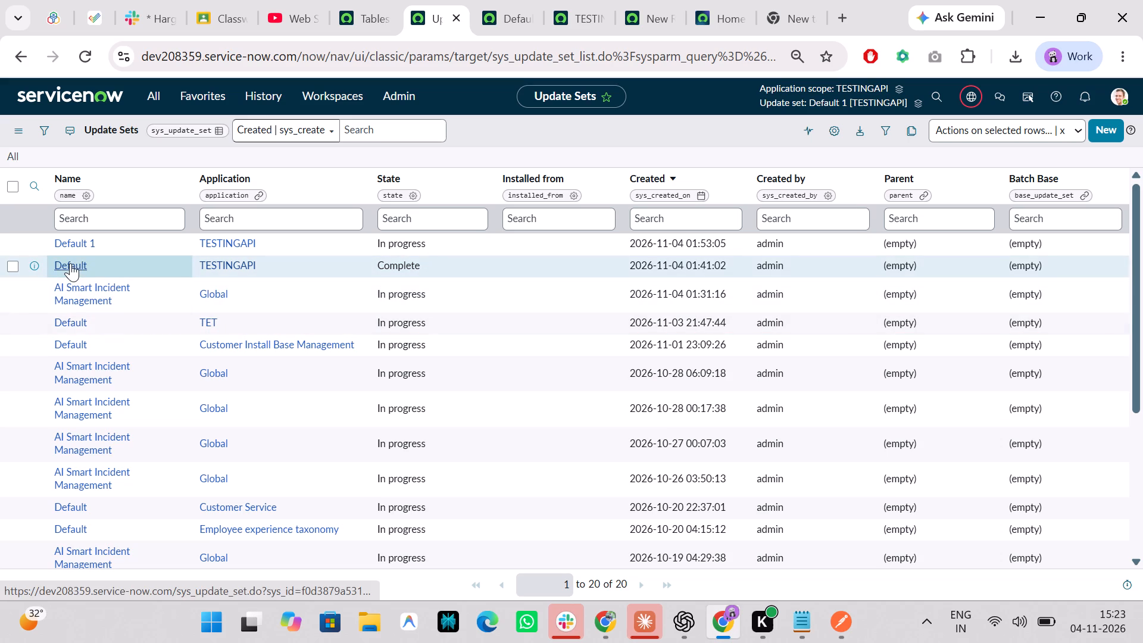
click(519, 0)
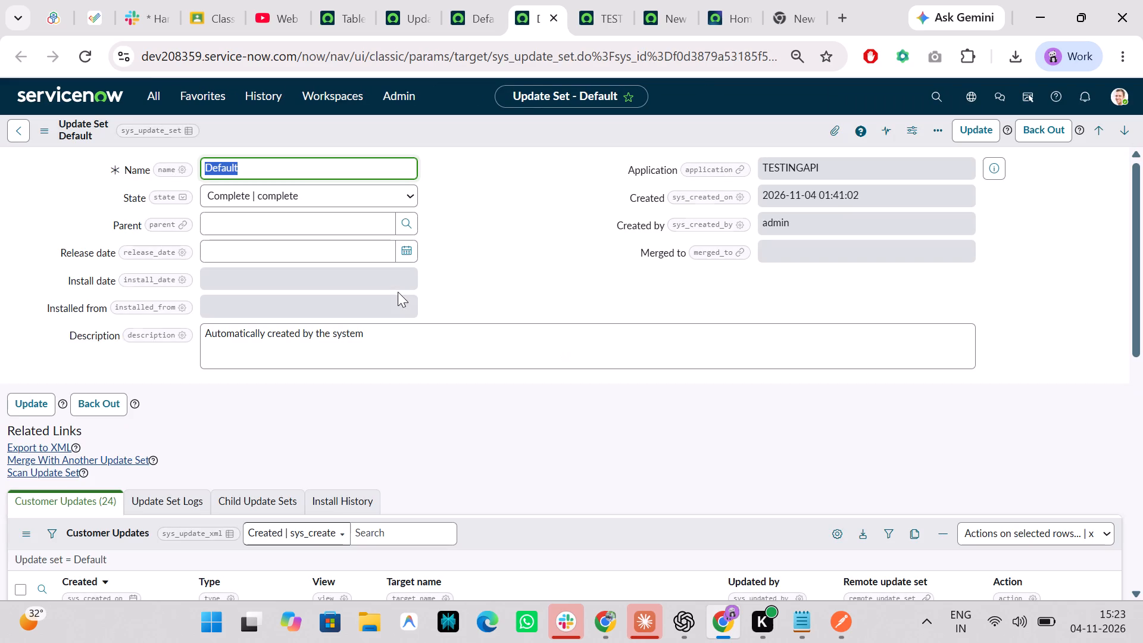
scroll(318, 389, down, 1)
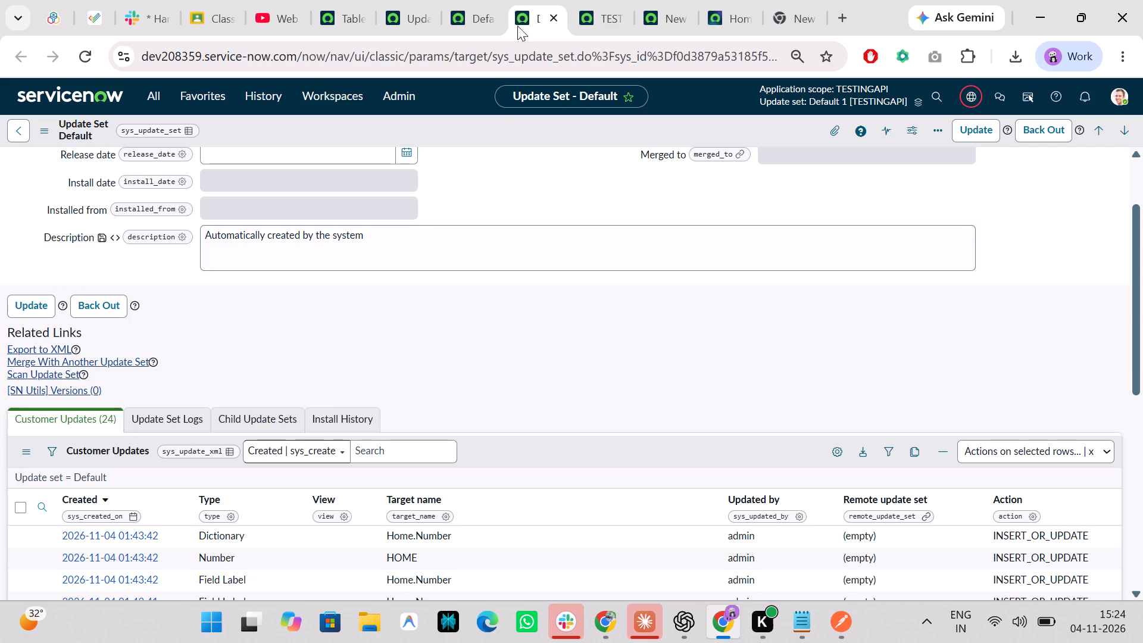
click(479, 0)
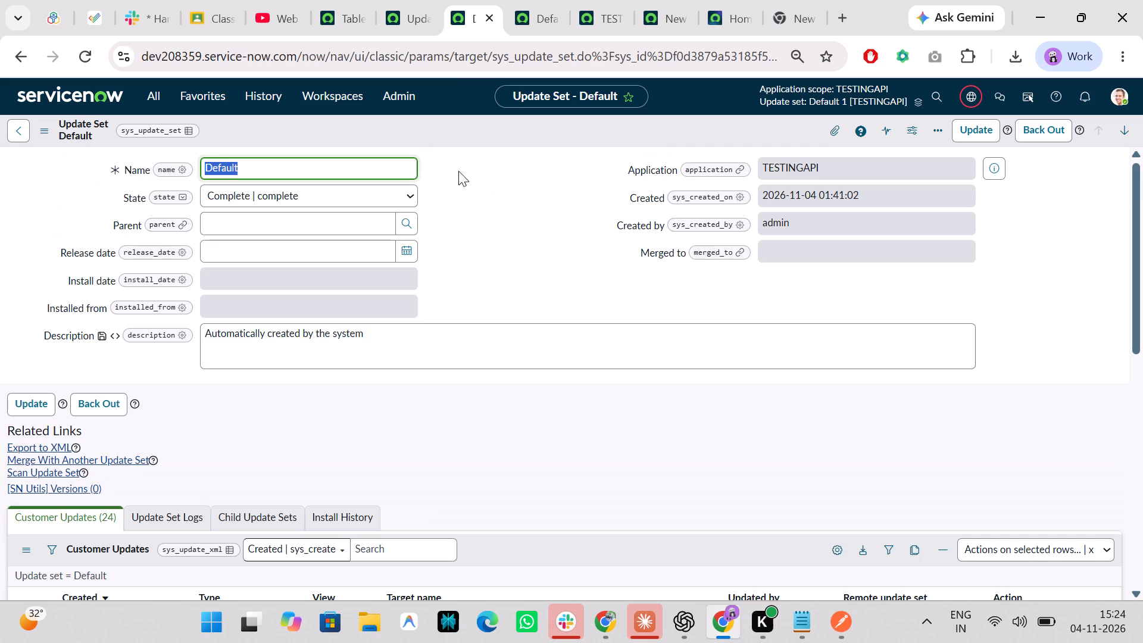
click(426, 0)
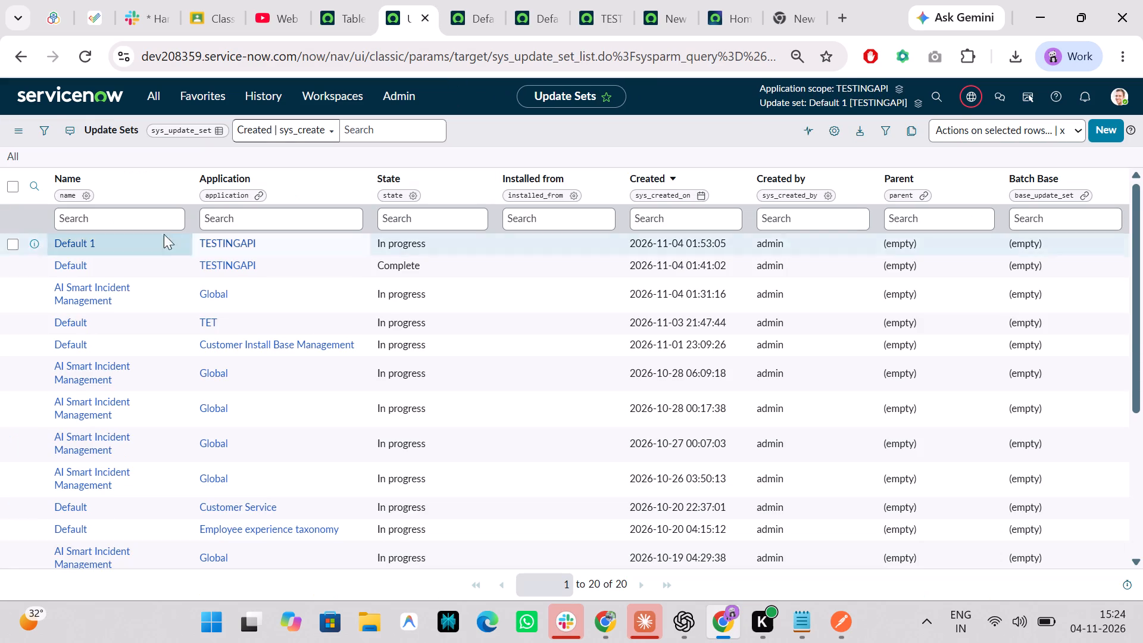
Set the state of TESTINGAPI's Default update set to In progress directly in the Update Sets list.
click(456, 259)
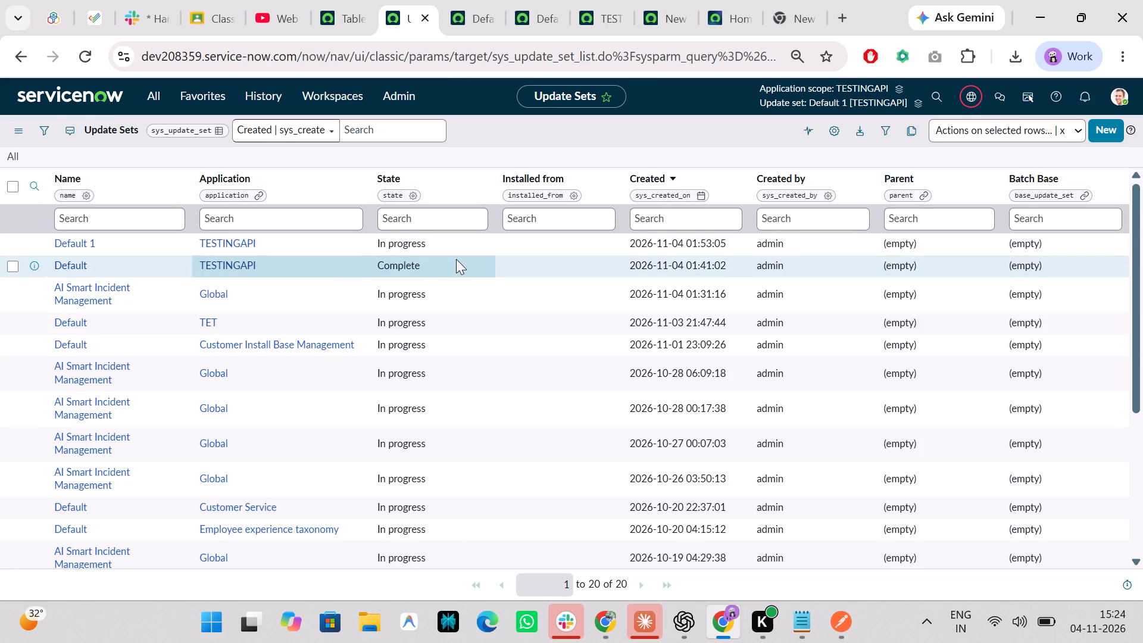
double_click(456, 259)
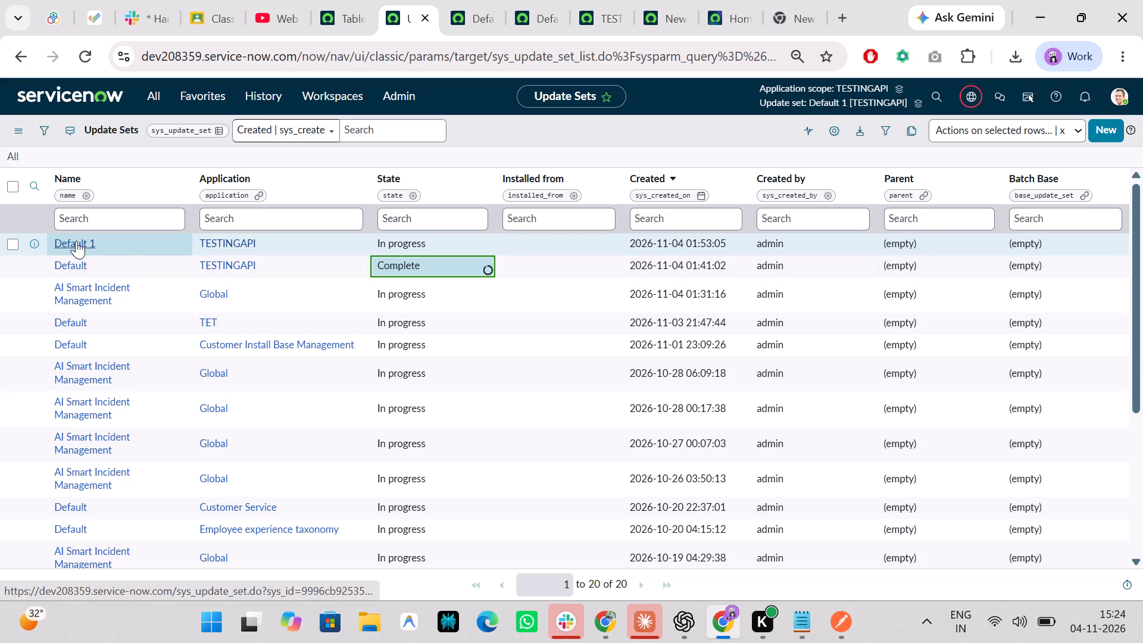
click(427, 274)
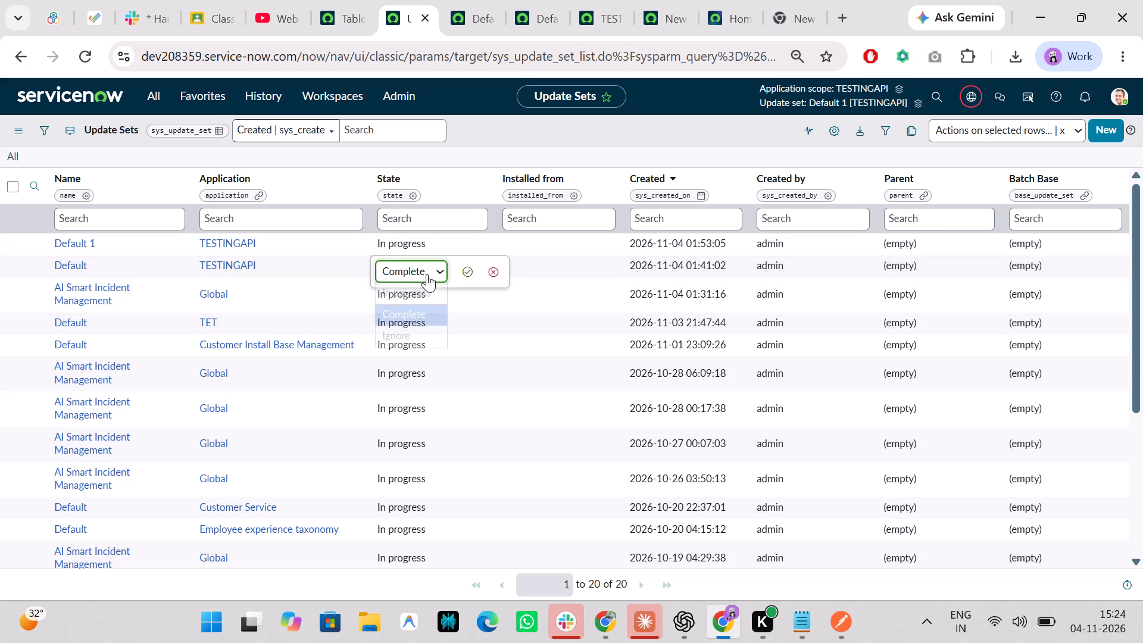
click(416, 292)
click(464, 274)
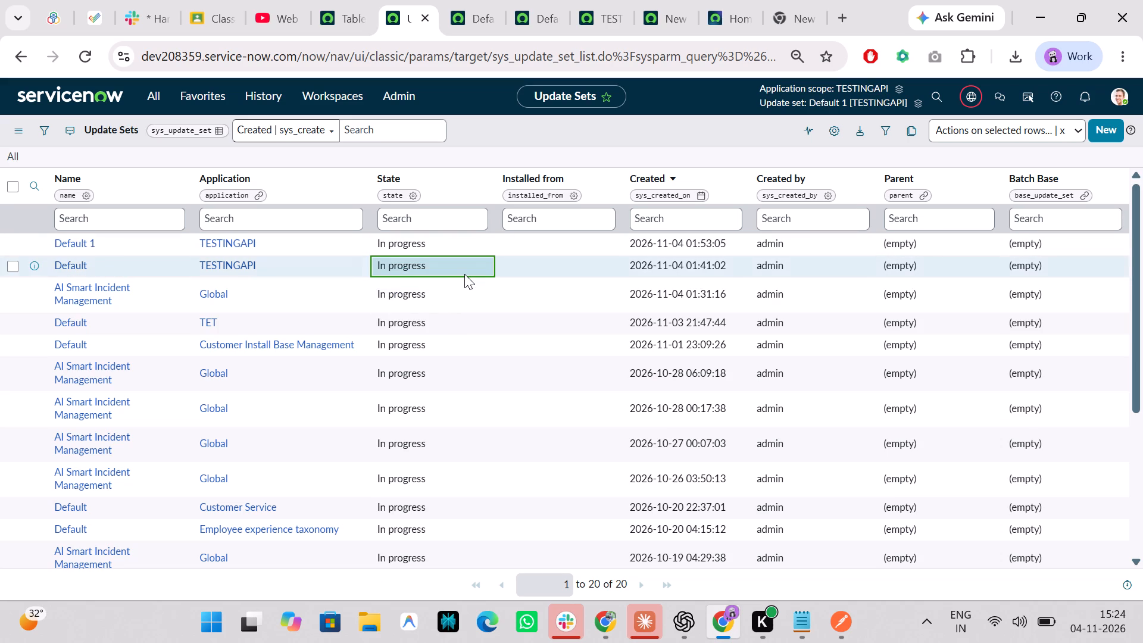
Set the state of TESTINGAPI's Default 1 update set to Complete directly in the Update Sets list.
double_click(432, 249)
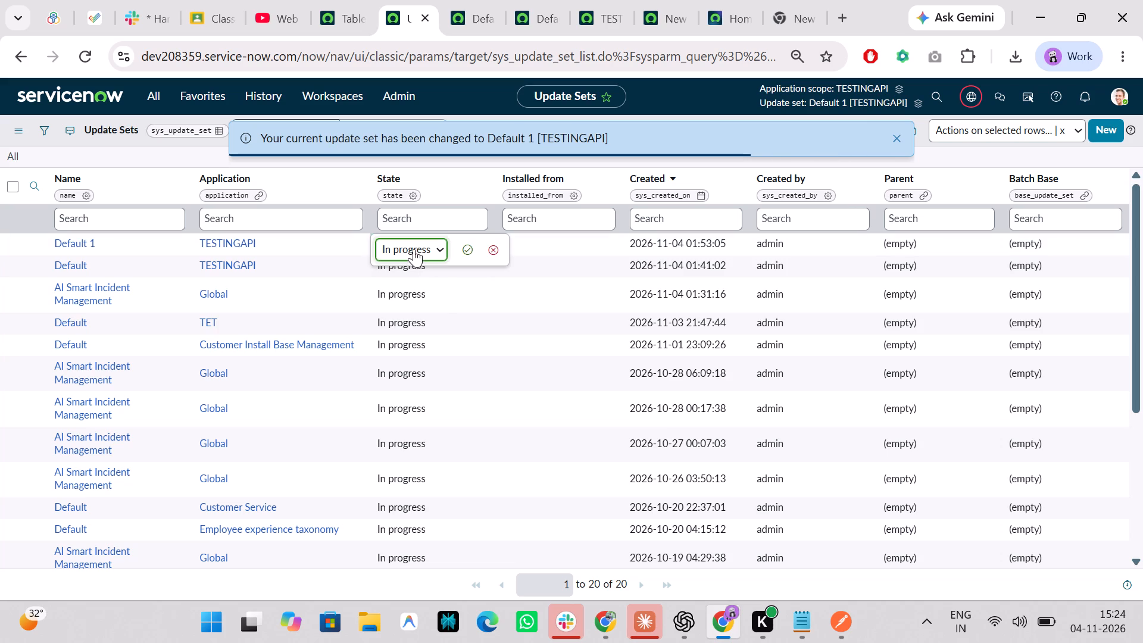
click(414, 249)
click(404, 295)
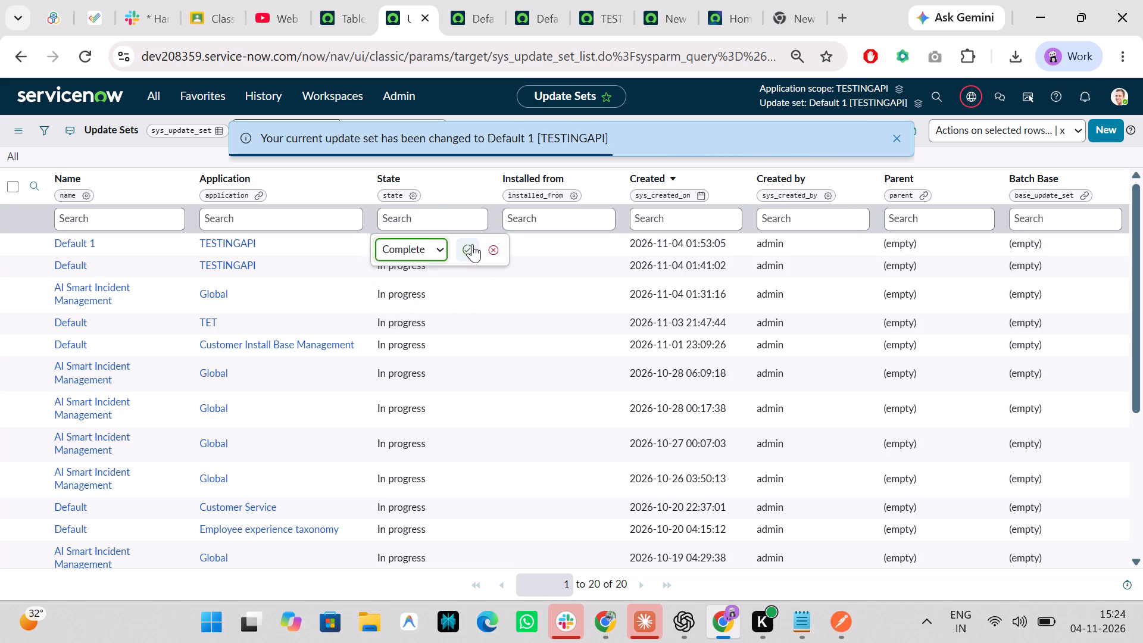
click(470, 248)
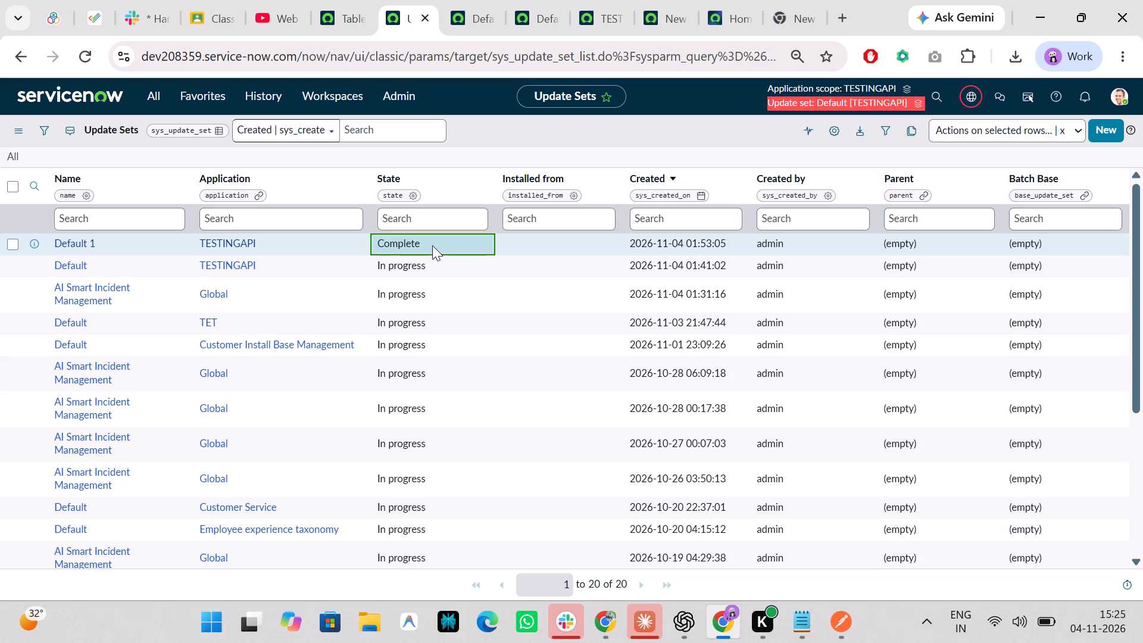
Find Local Update Sets by filtering the navigator for "update" and open it in a new browser tab.
click(158, 96)
text(uy)
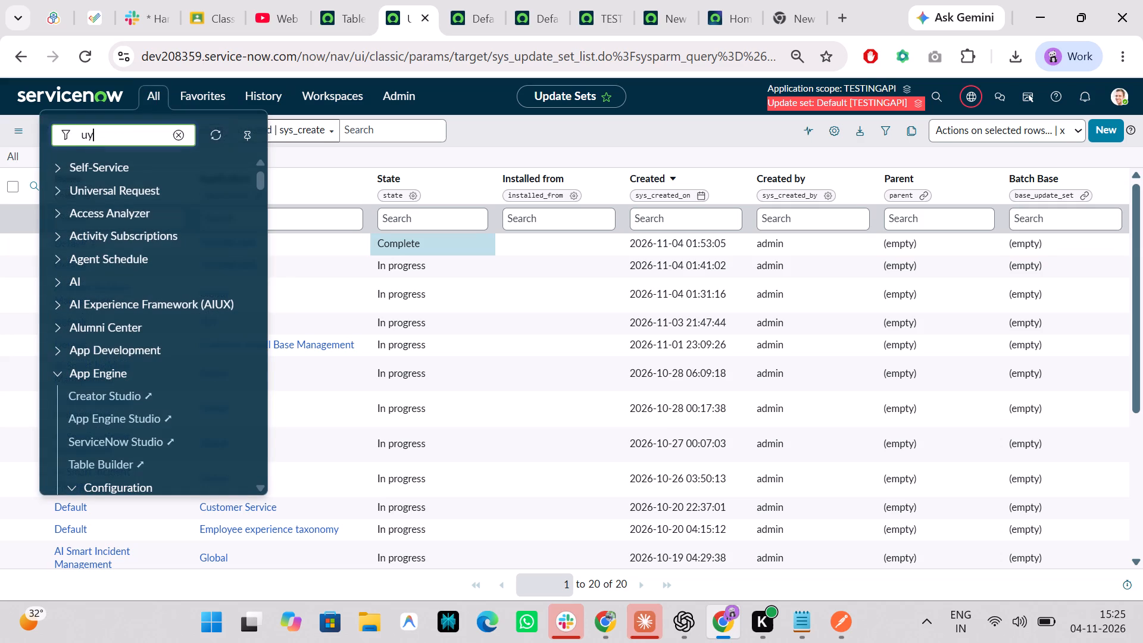
key(BackSpace)
text(pdate)
scroll(170, 277, down, 1)
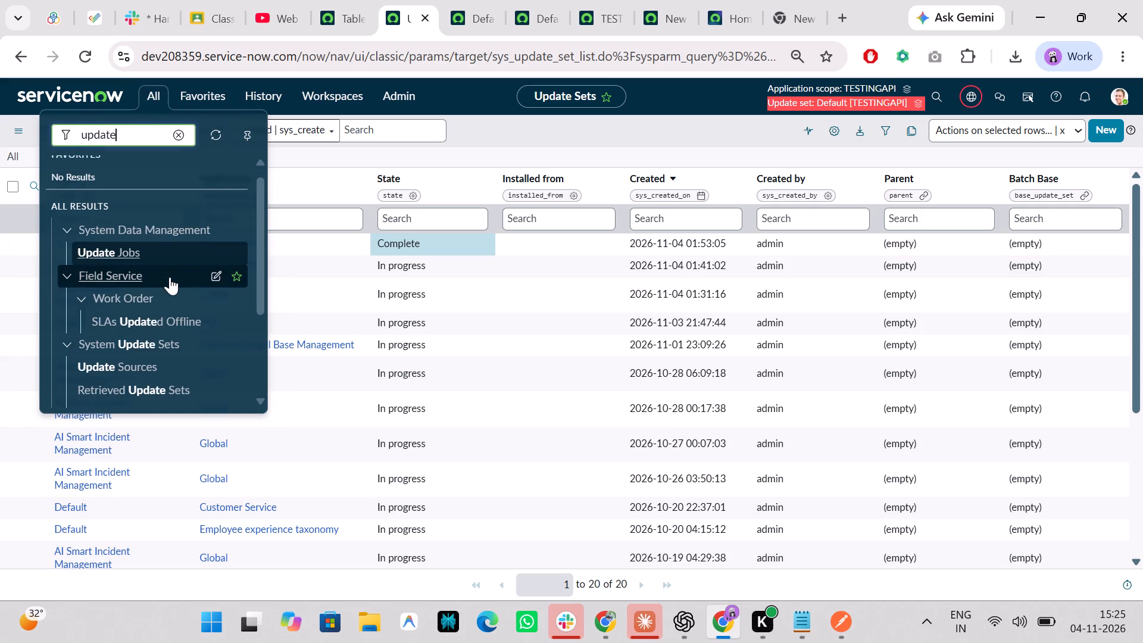
scroll(170, 277, down, 2)
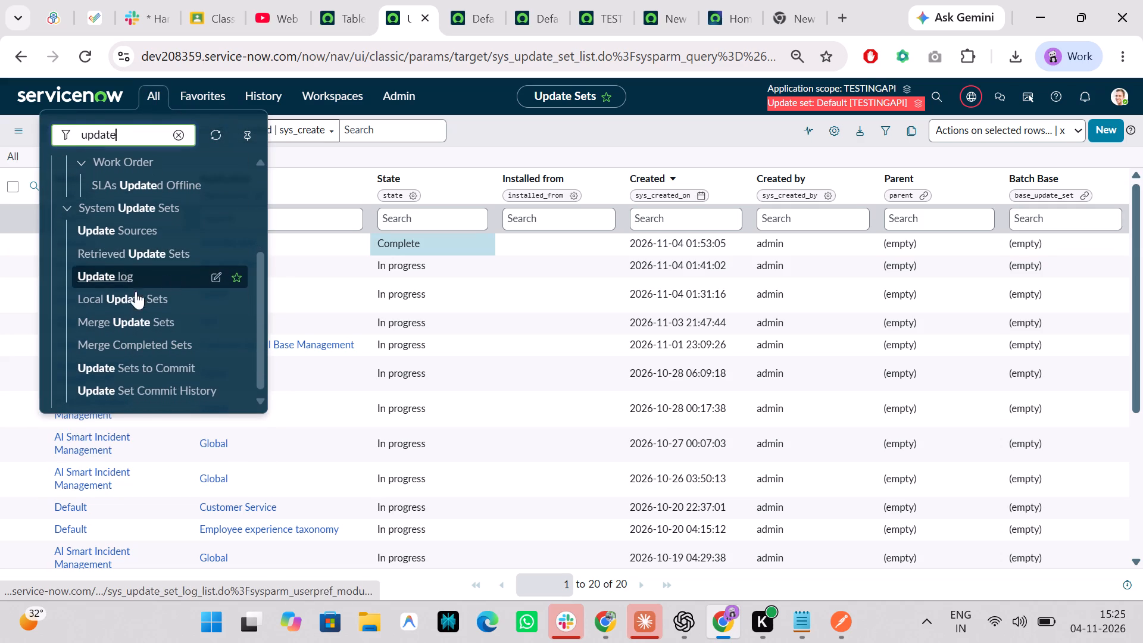
ctrl+click(114, 304)
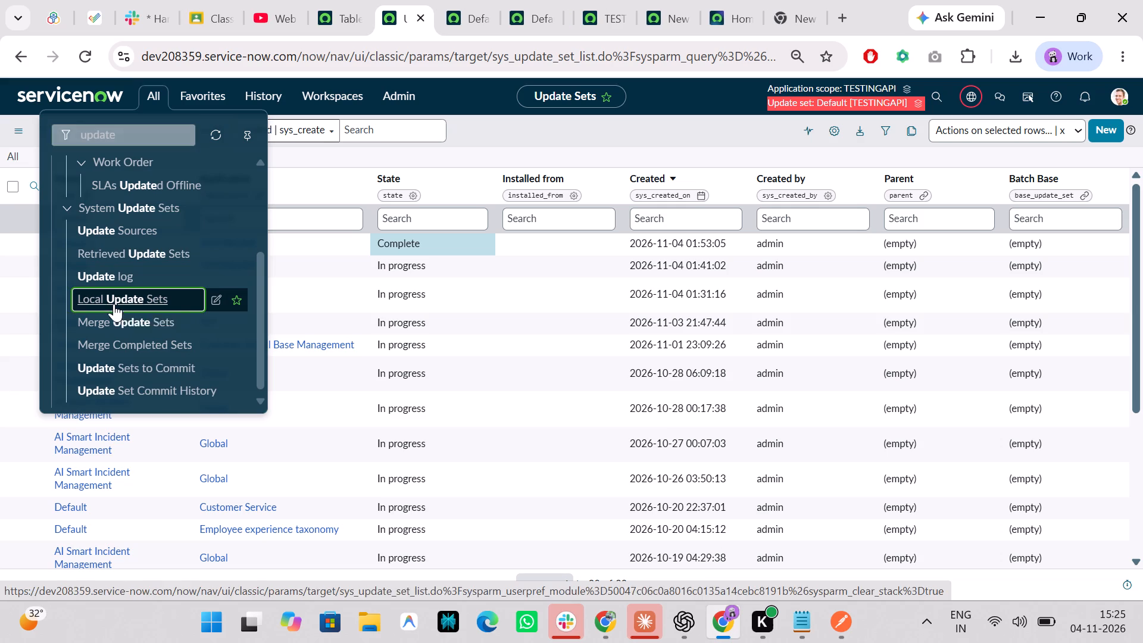
click(571, 0)
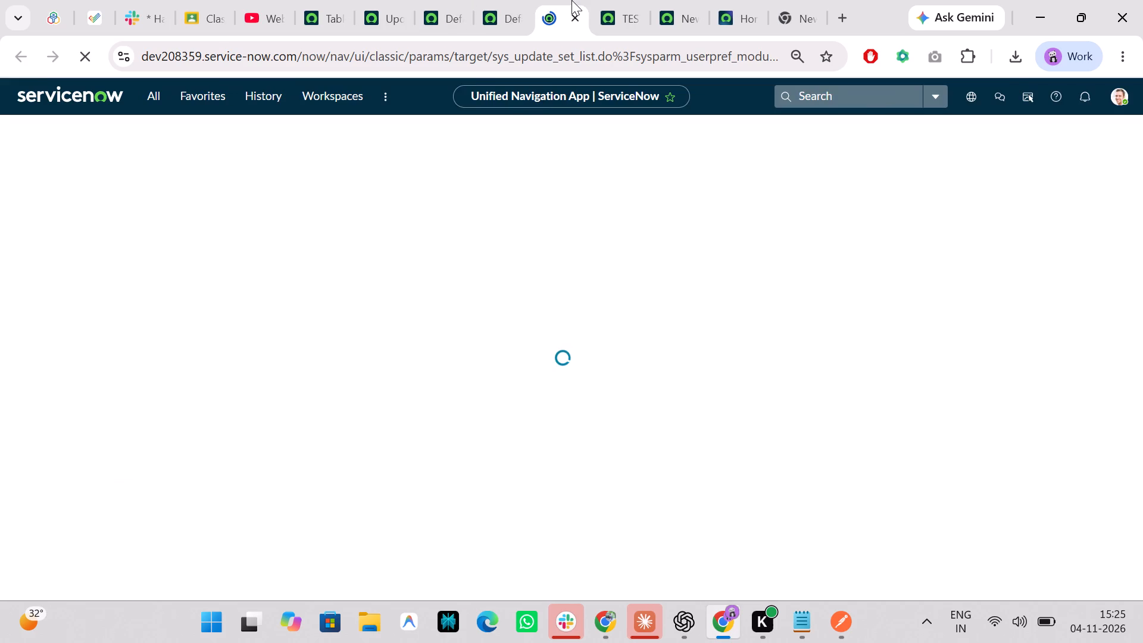
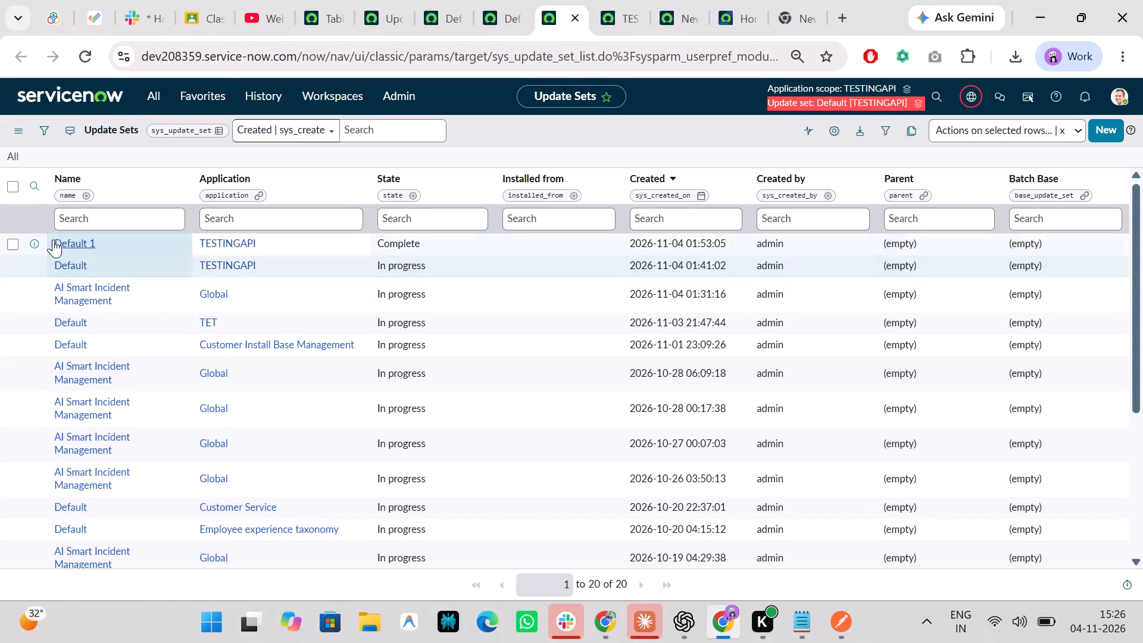
Delete TESTINGAPI's Default 1 update set from the Update Sets list.
click(4, 246)
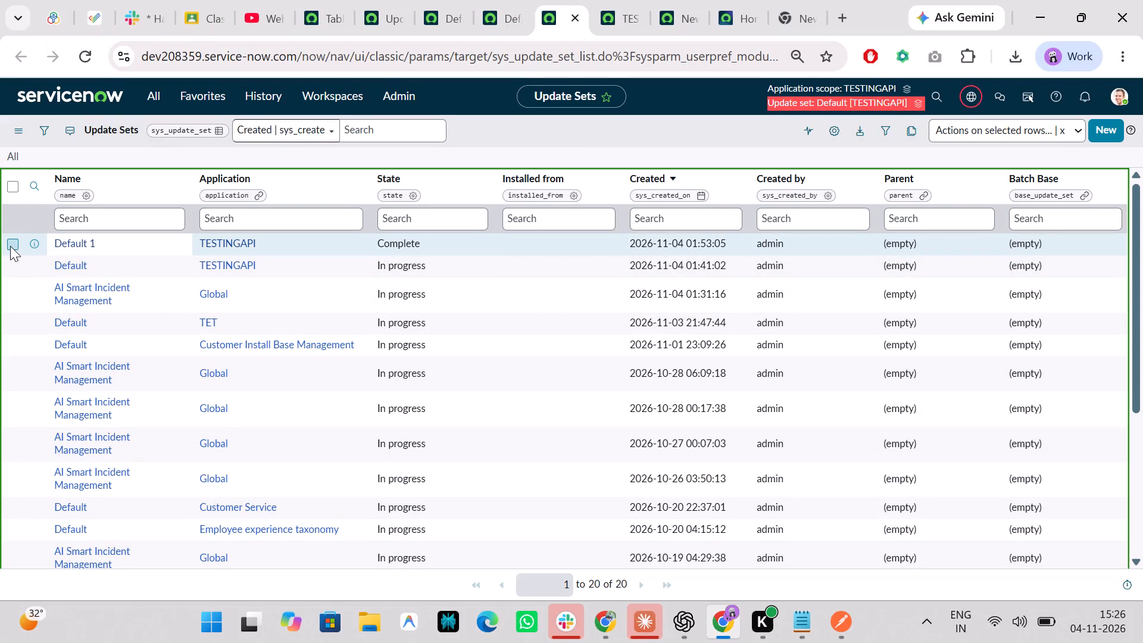
click(11, 246)
click(991, 126)
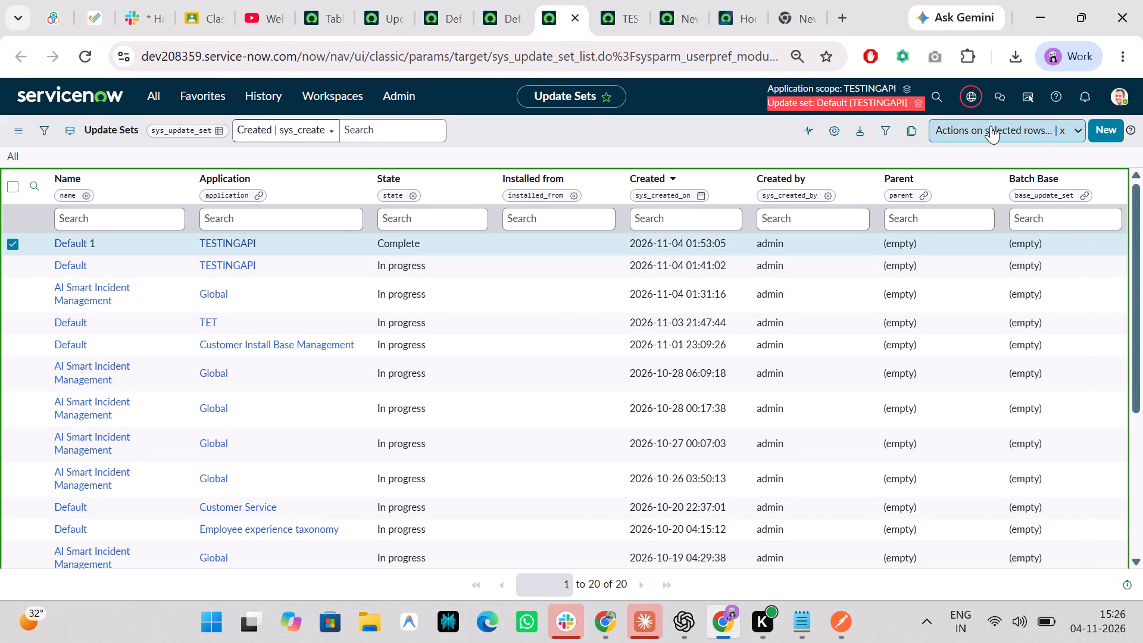
click(797, 192)
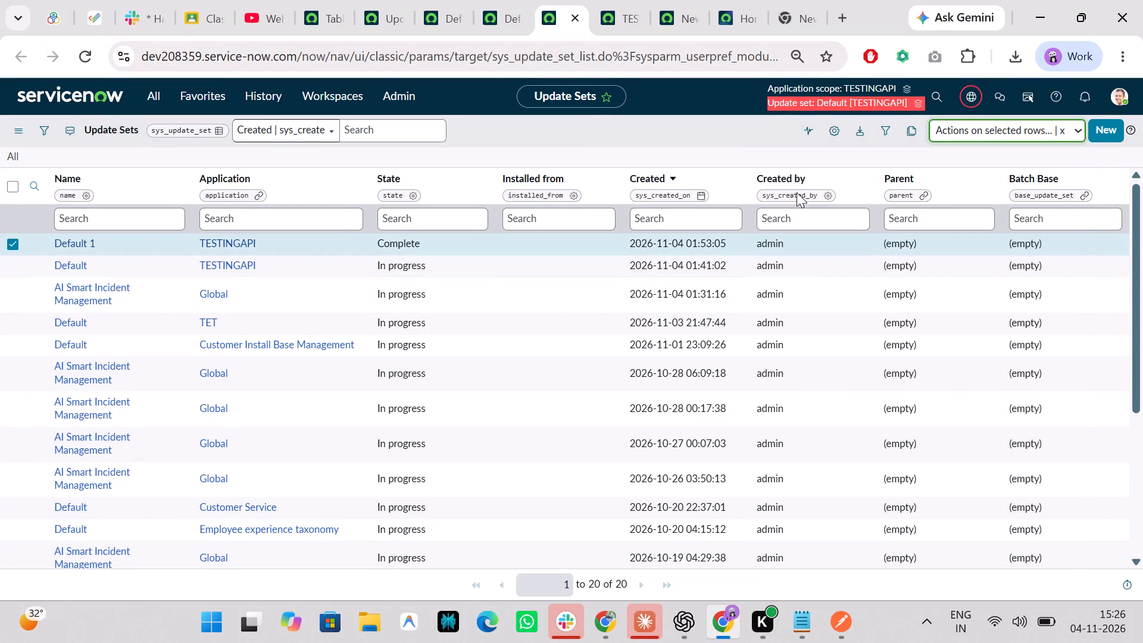
click(647, 211)
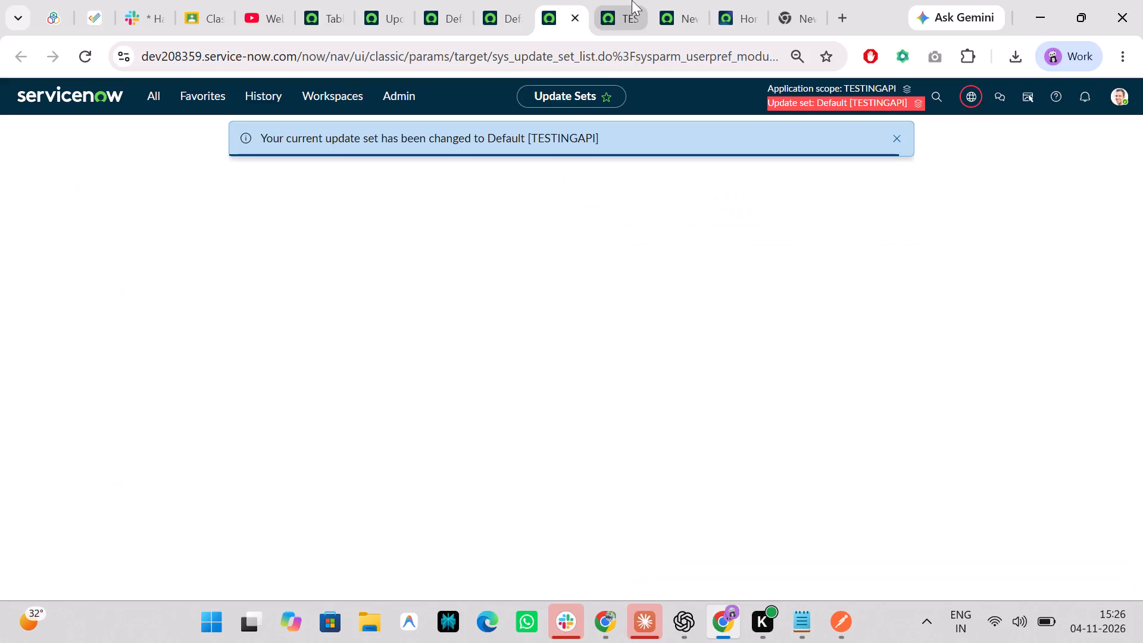
Close the surplus TESTINGAPI, remote instance, Default and duplicate Update Sets browser tabs, and reload the Update Sets list being kept.
click(632, 0)
click(633, 15)
click(633, 15)
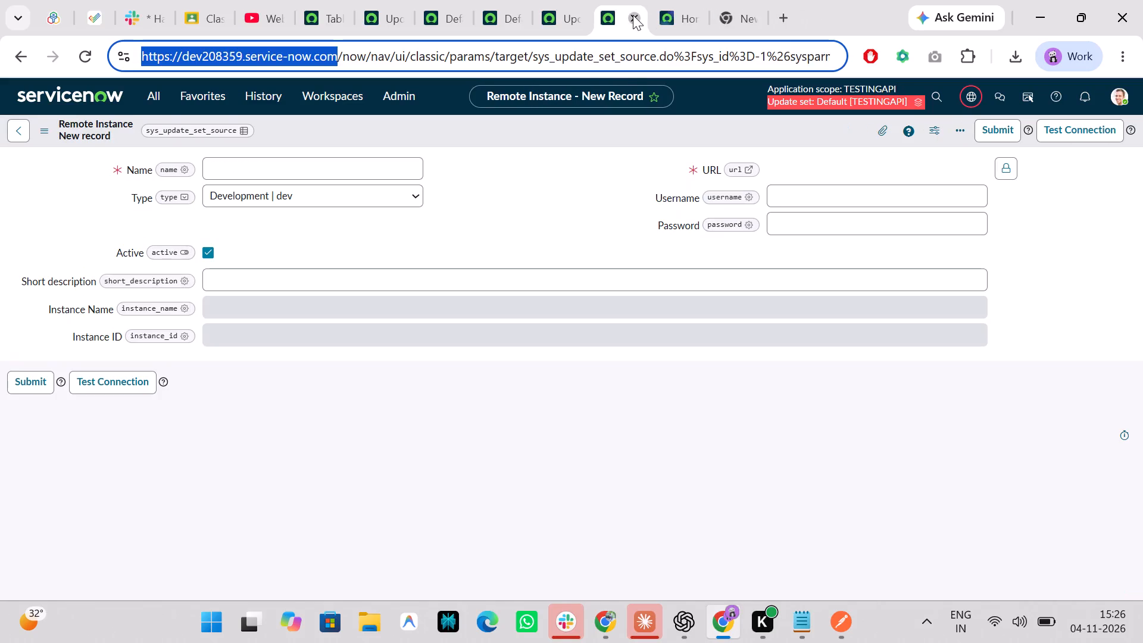
click(493, 0)
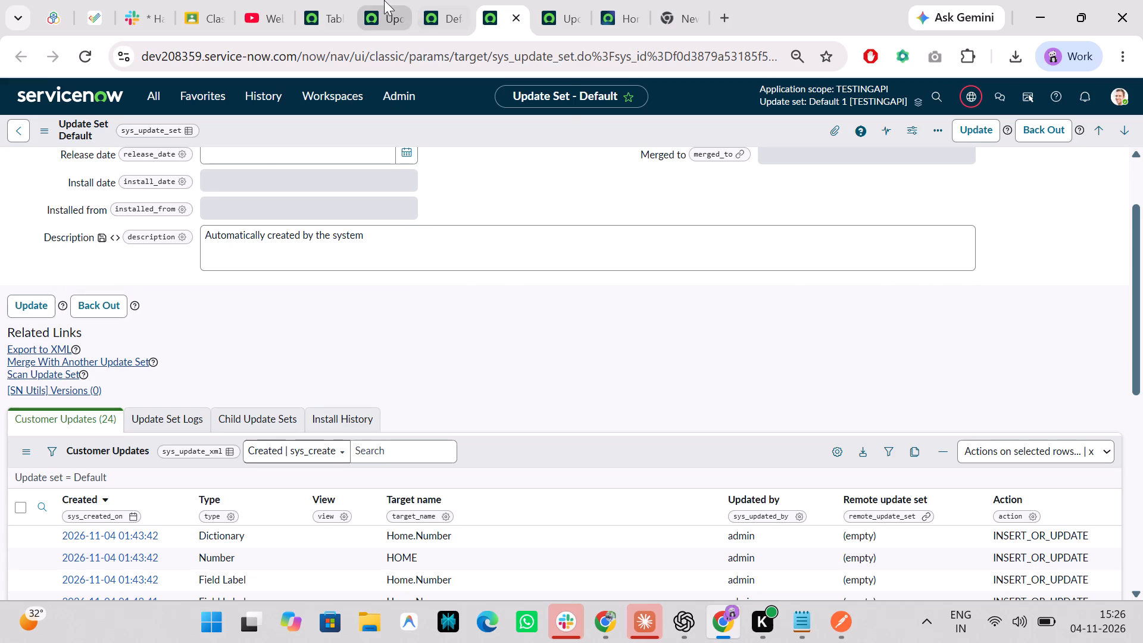
click(399, 8)
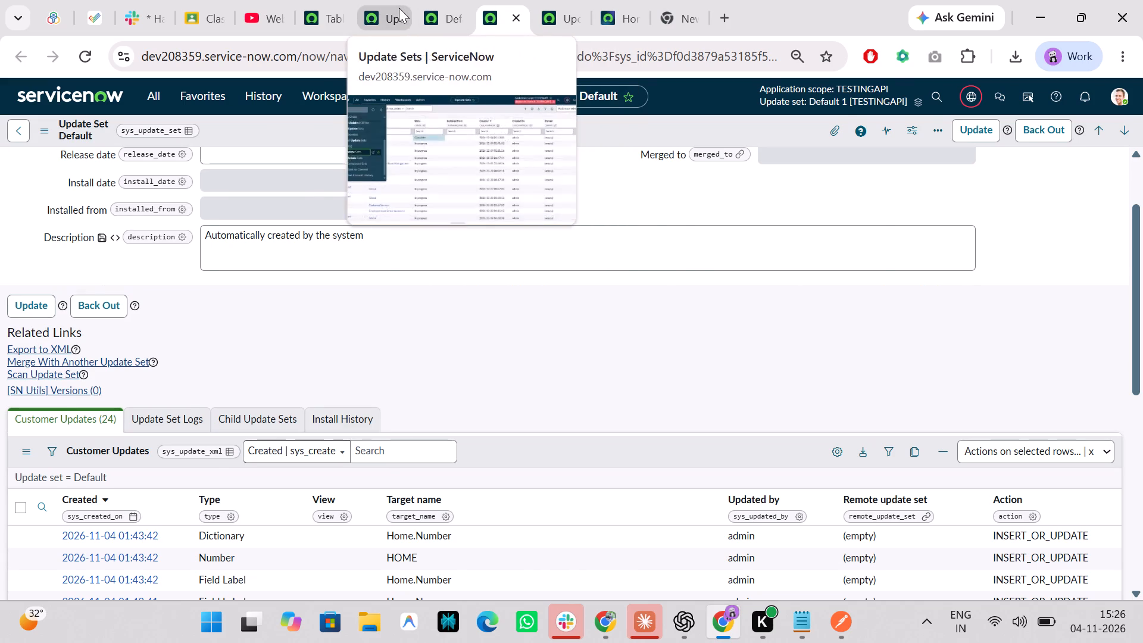
click(88, 60)
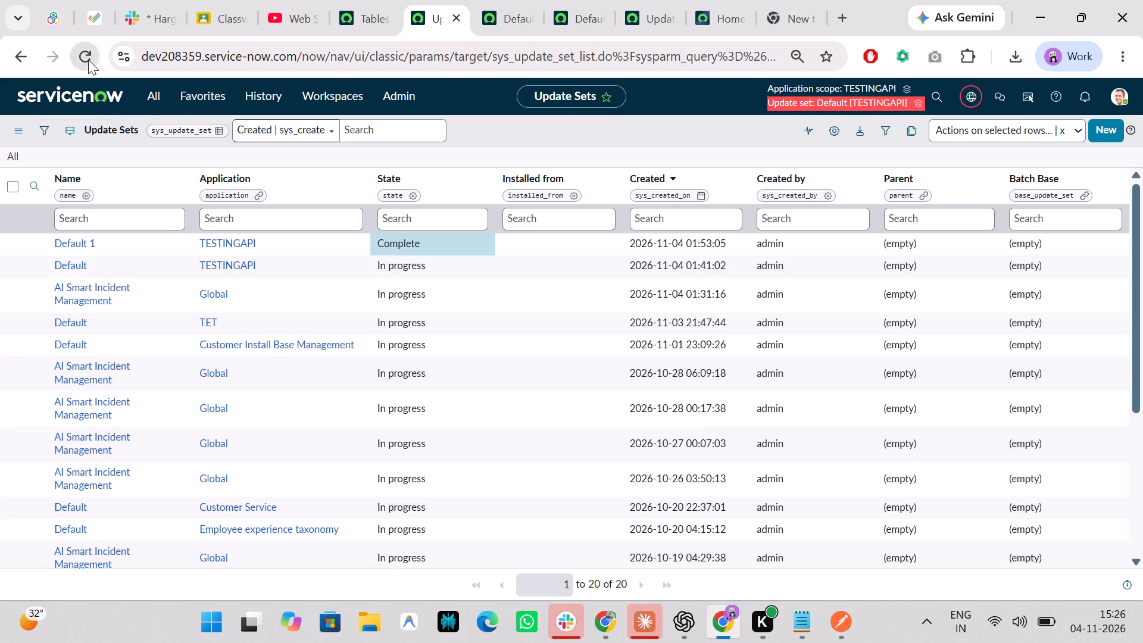
click(524, 0)
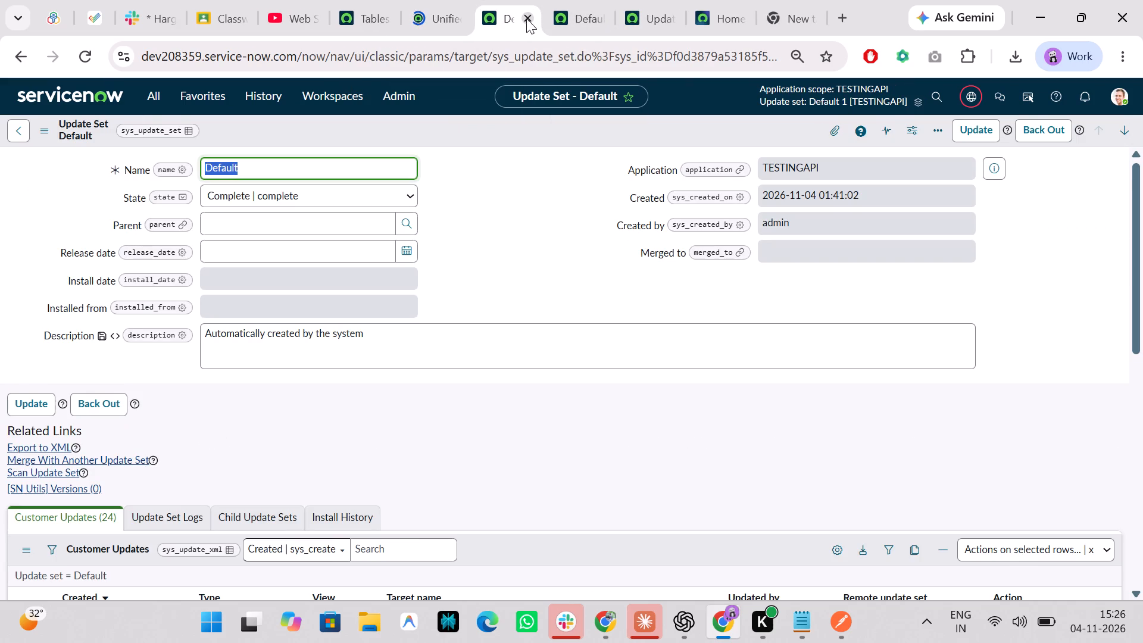
click(527, 11)
click(527, 11)
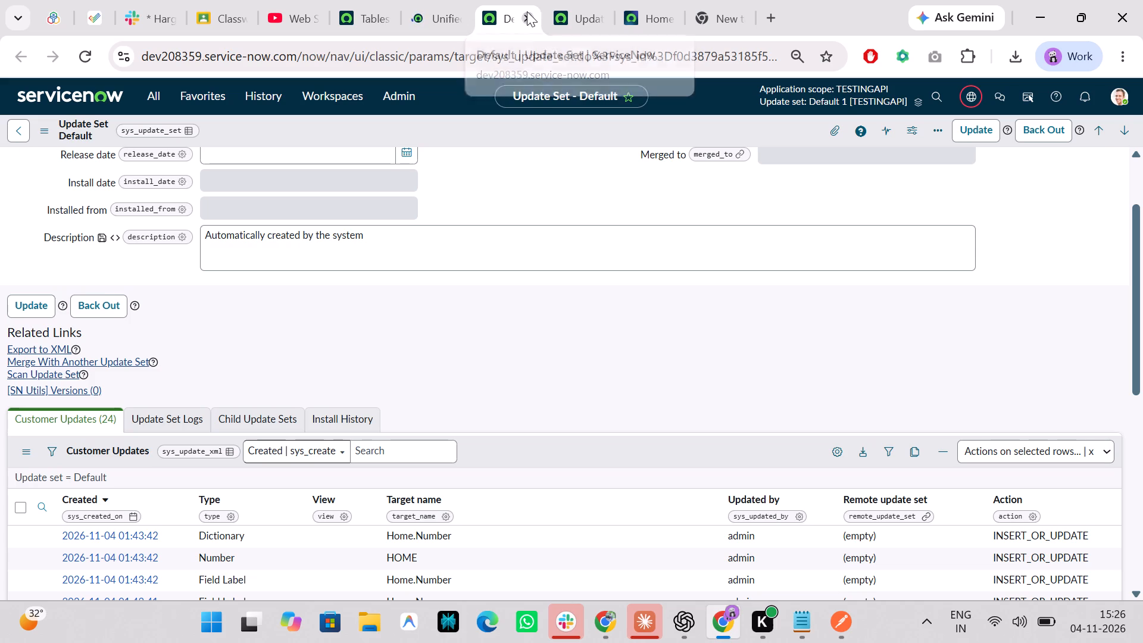
click(460, 0)
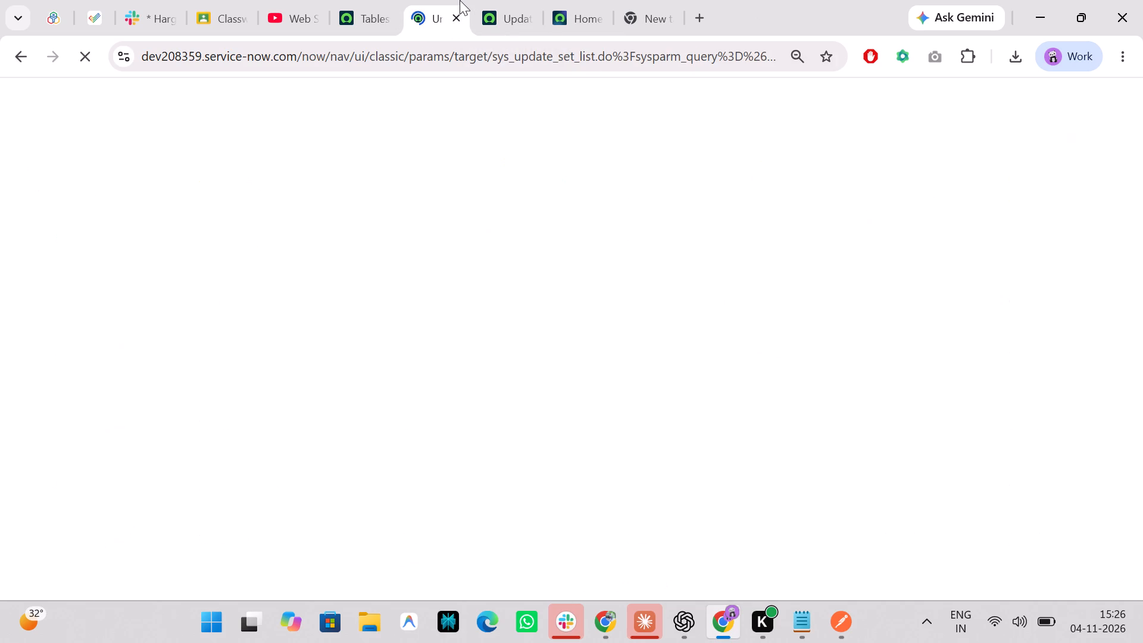
click(499, 0)
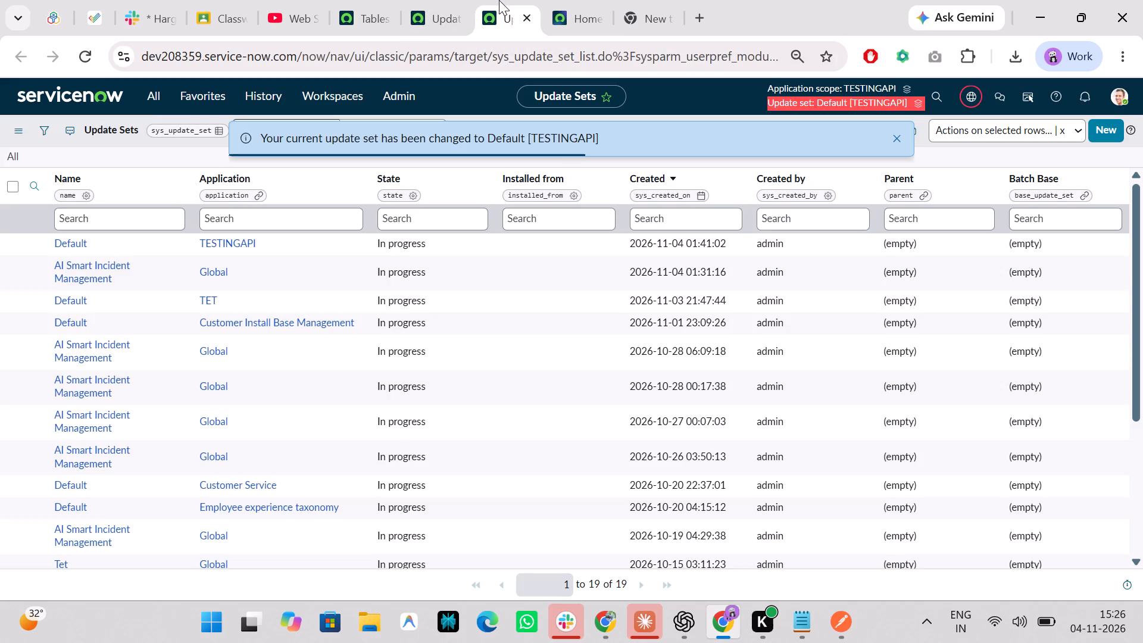
click(526, 18)
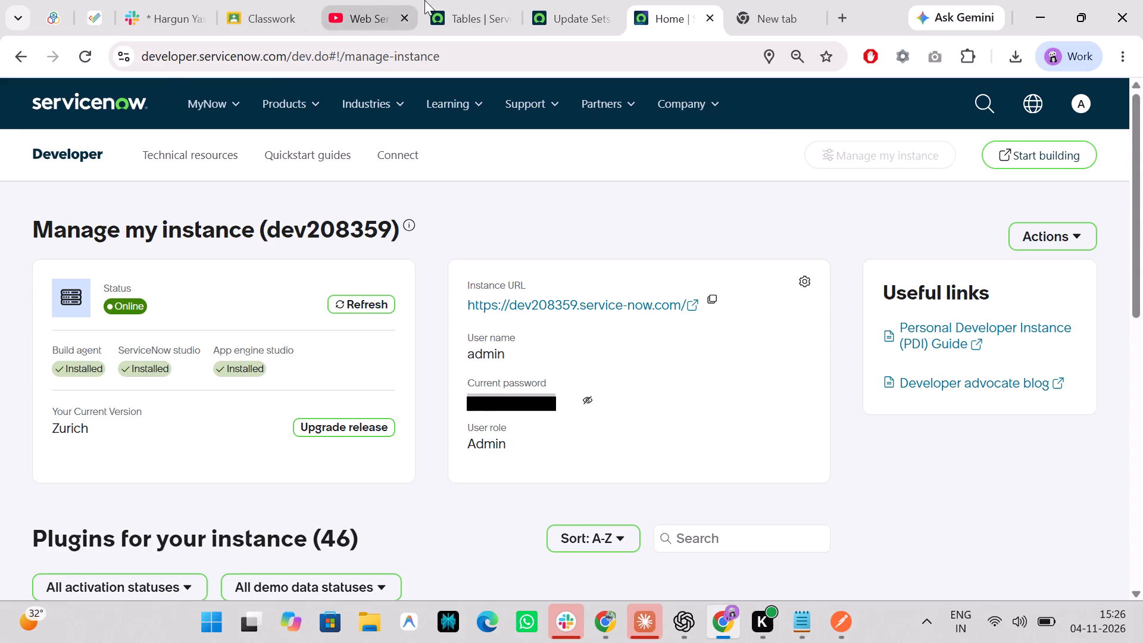
From the Update Sets page, open the Custom Applications list in a new browser tab using sys_app.LIST in the navigator.
click(483, 0)
click(571, 0)
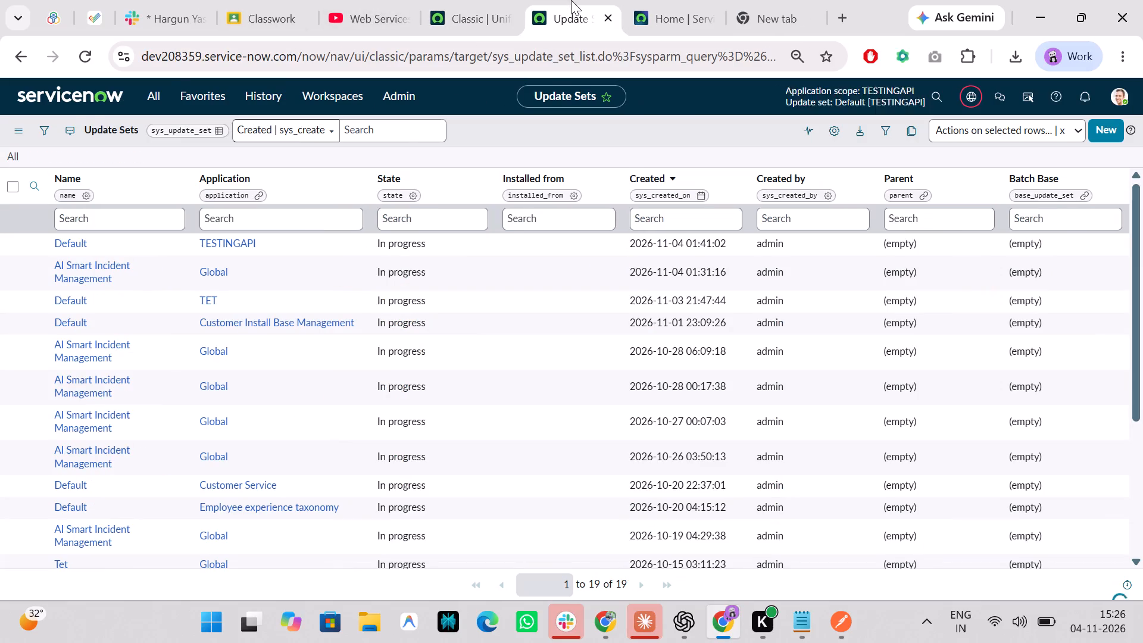
click(155, 96)
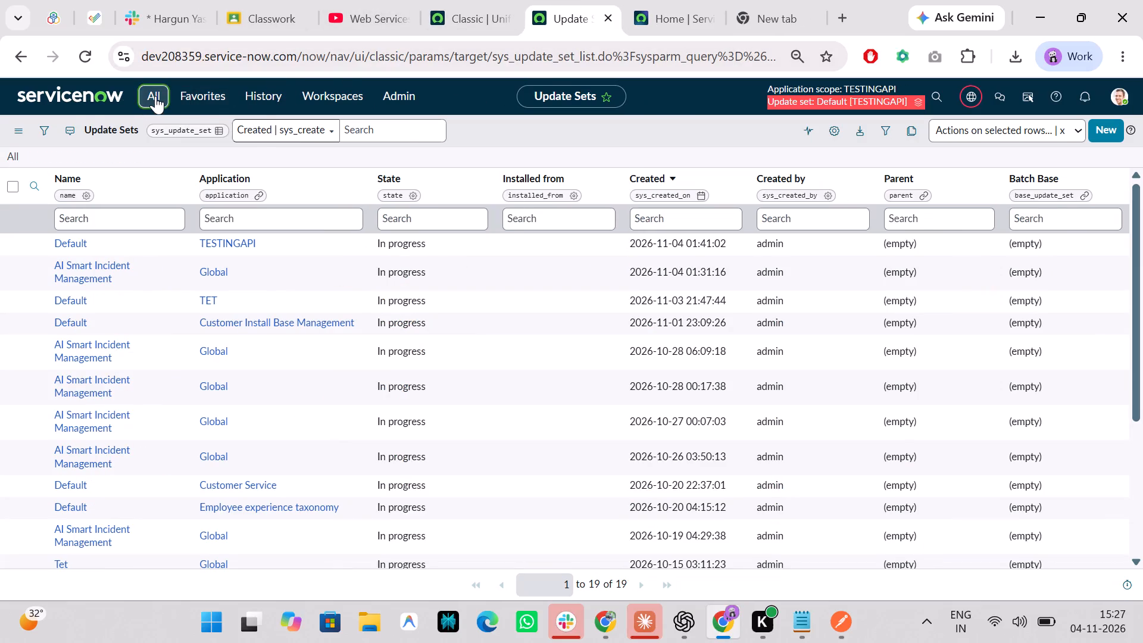
text(sys_app.LIST)
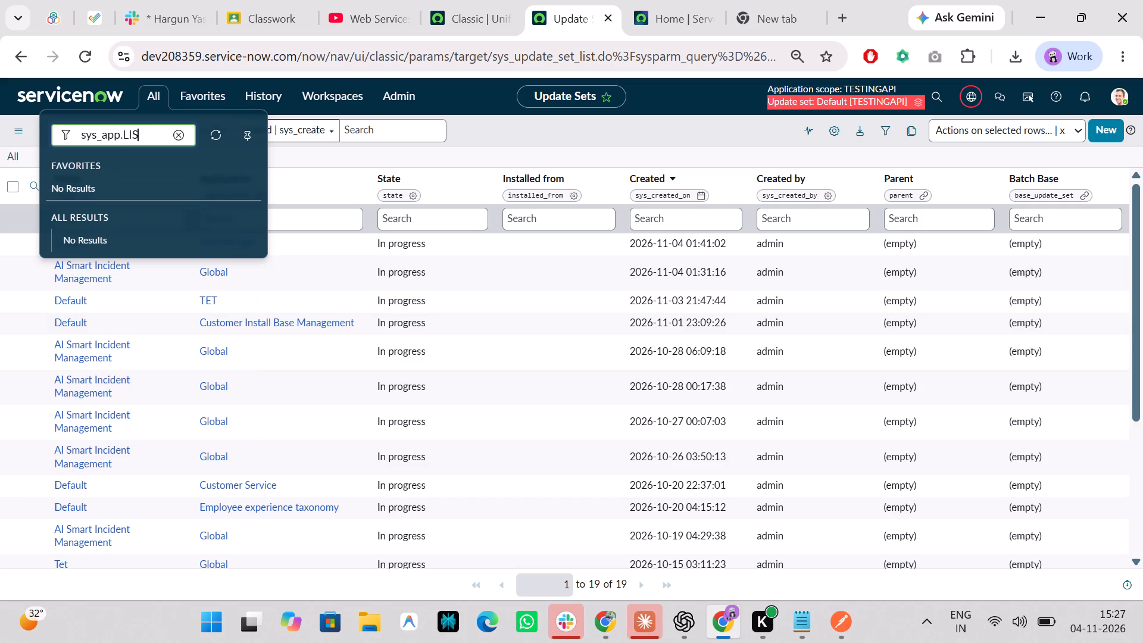
key(Return)
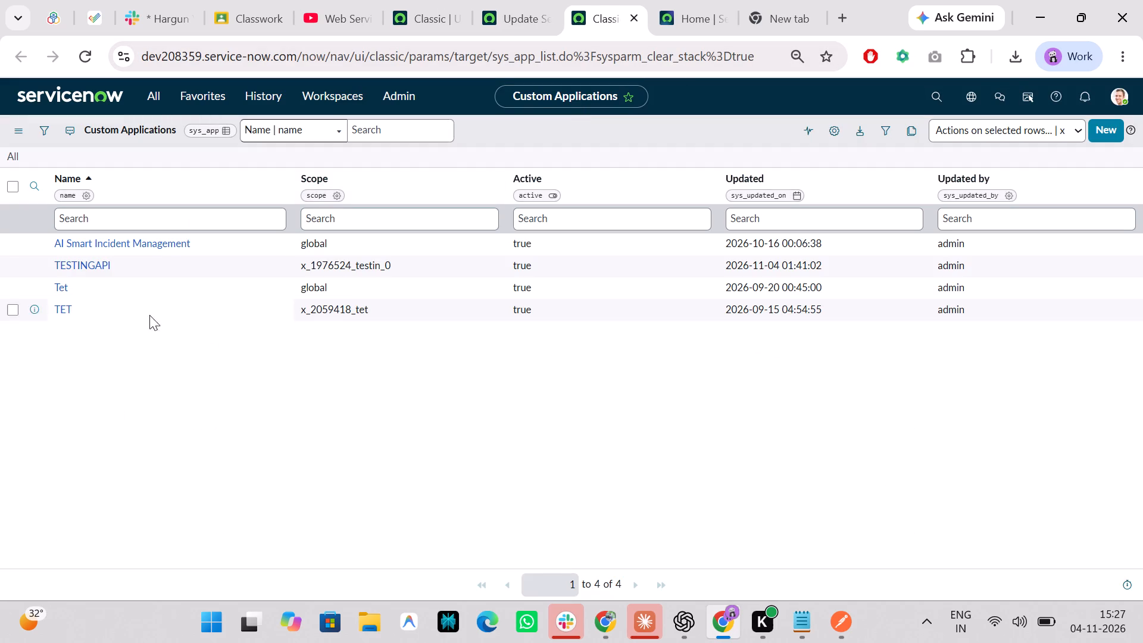
Open the TESTINGAPI application and publish it to an update set as version 1.0.0 with demo data included.
click(93, 263)
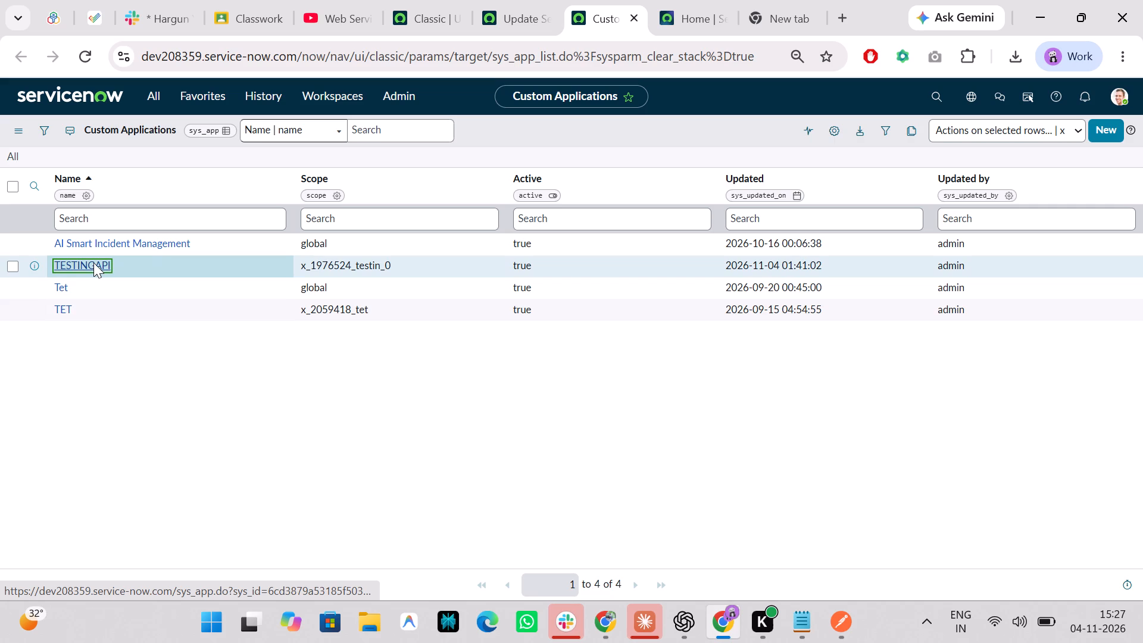
scroll(83, 346, down, 1)
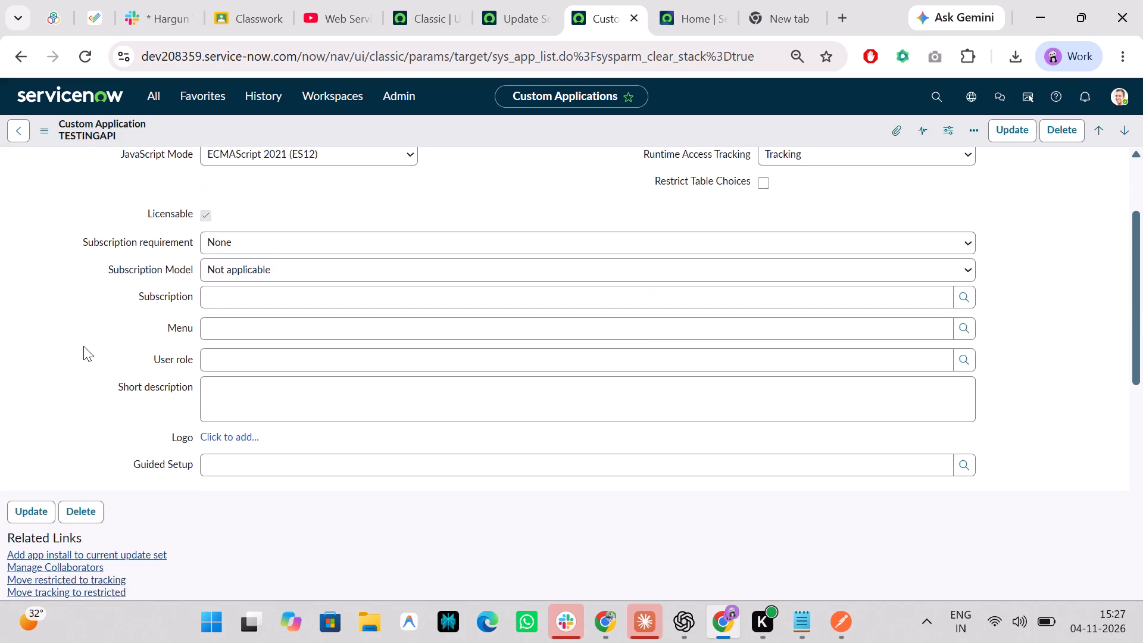
scroll(83, 346, down, 3)
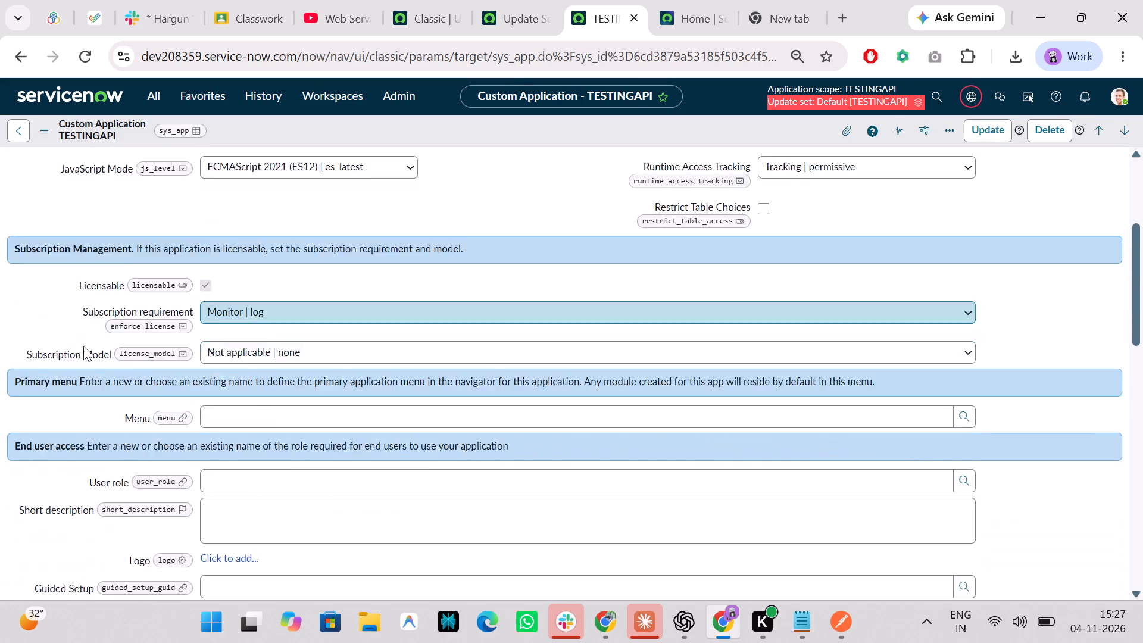
scroll(83, 346, down, 3)
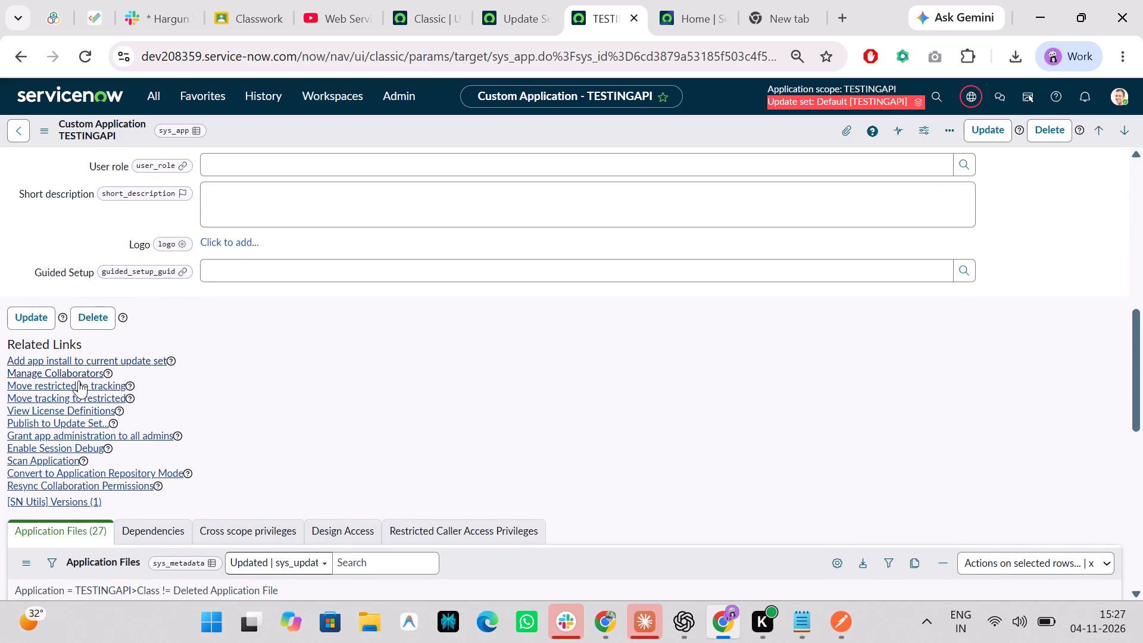
click(58, 424)
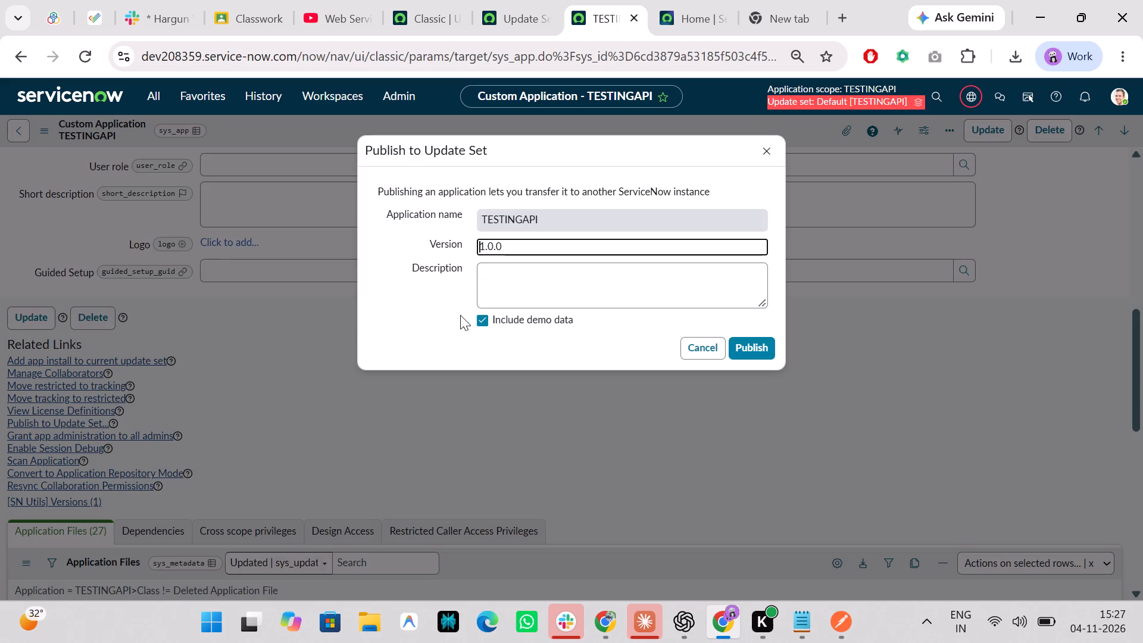
click(757, 345)
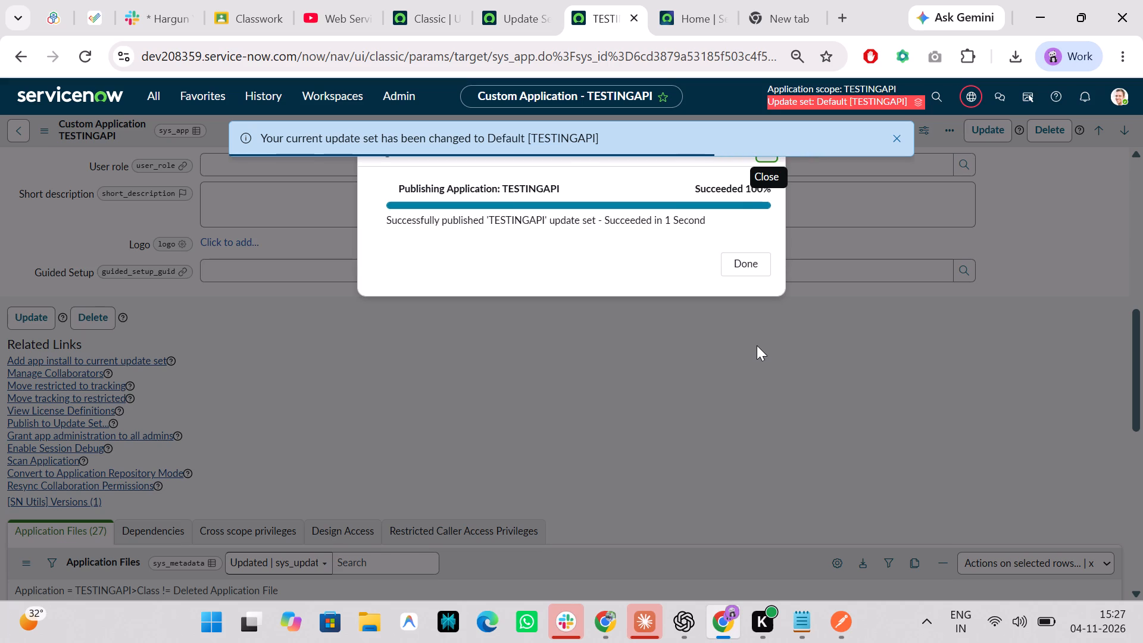
click(751, 277)
click(747, 269)
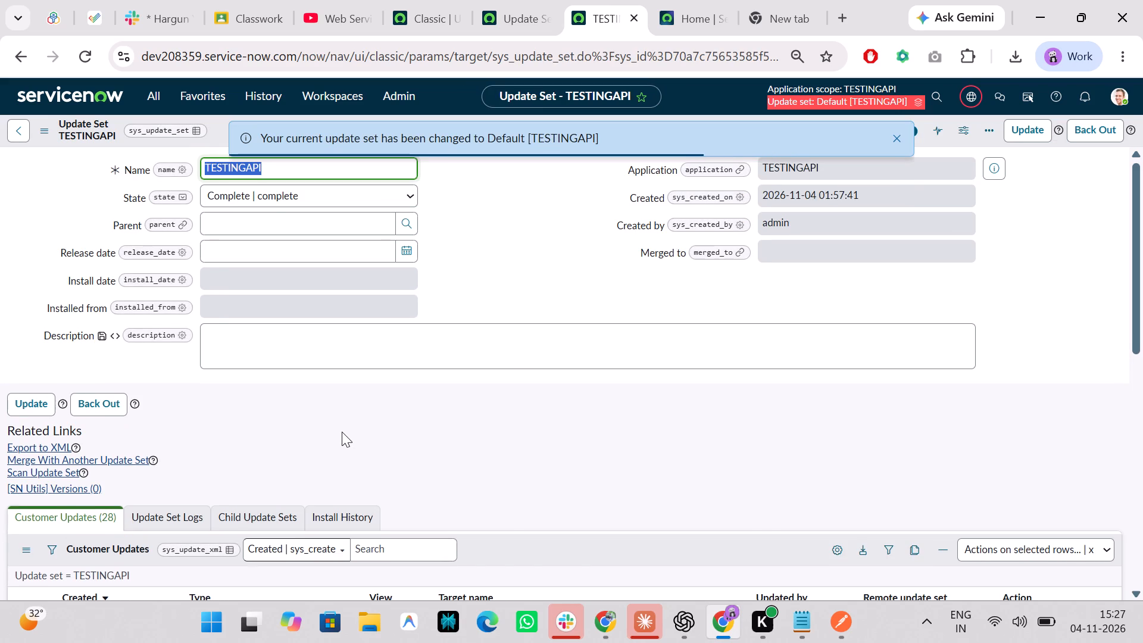
Examine the customer updates in the published TESTINGAPI update set, sorting them by creation time in both directions.
scroll(342, 432, down, 3)
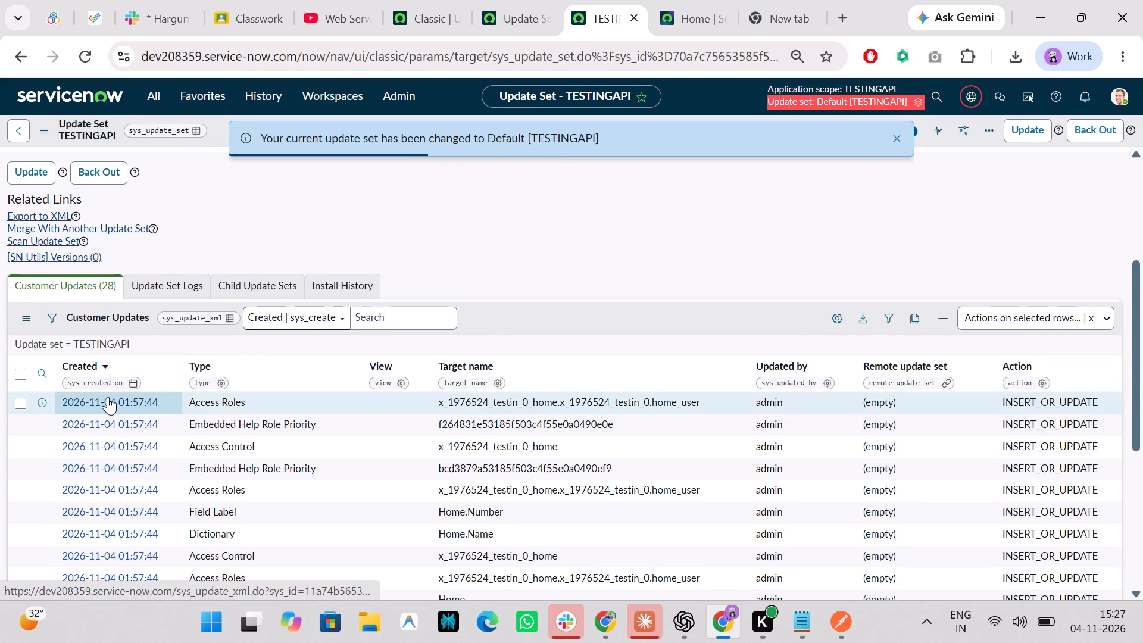
click(95, 368)
click(95, 368)
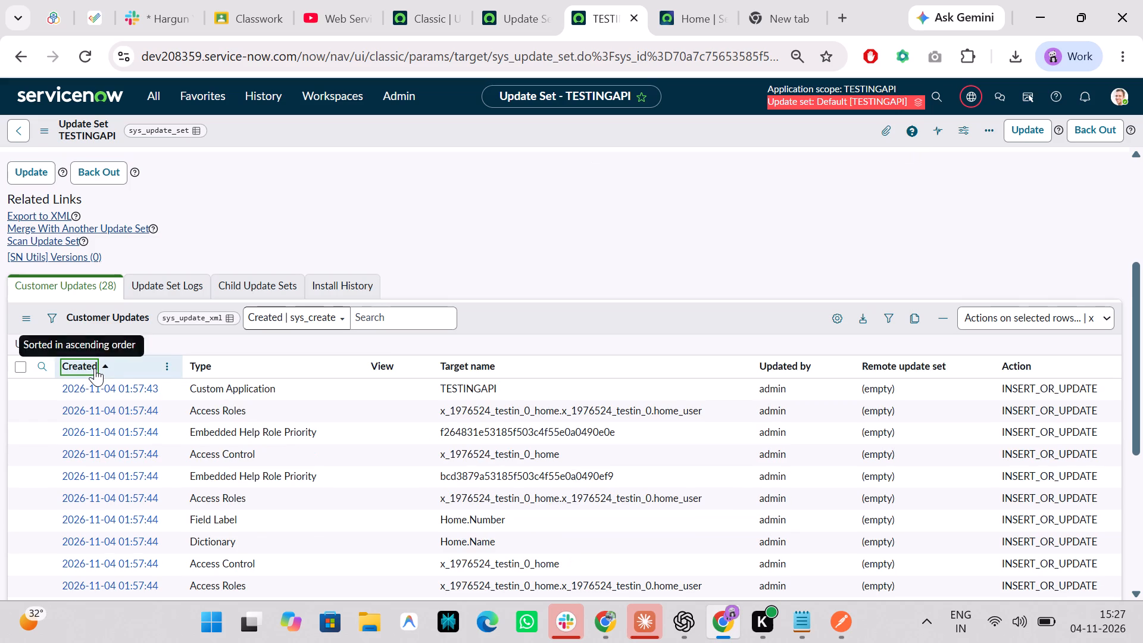
scroll(98, 380, up, 1)
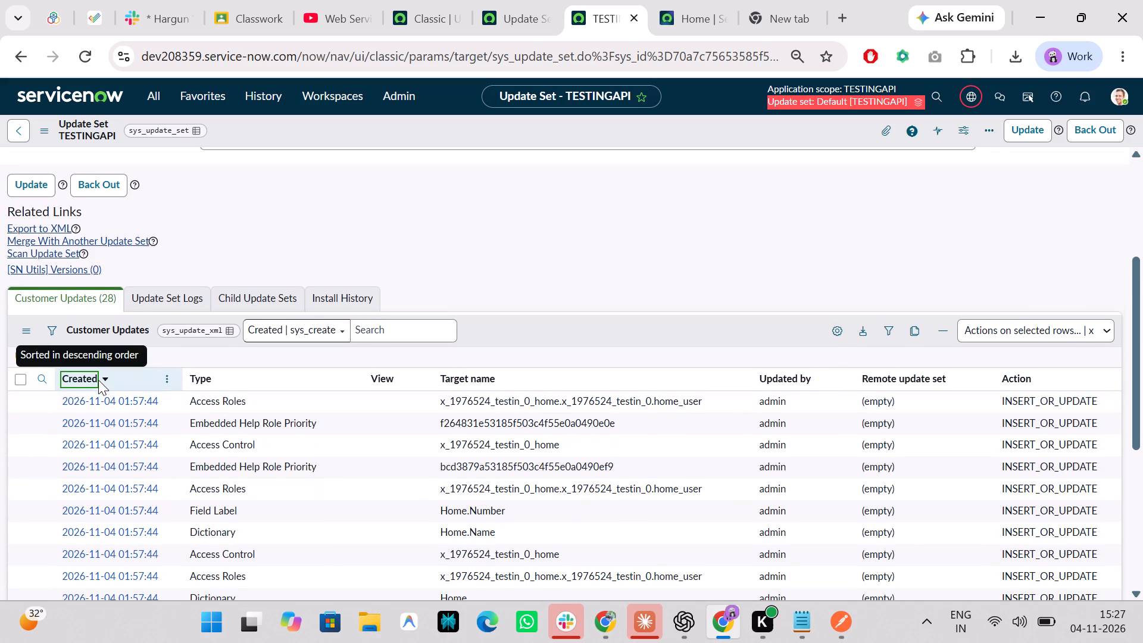
click(83, 383)
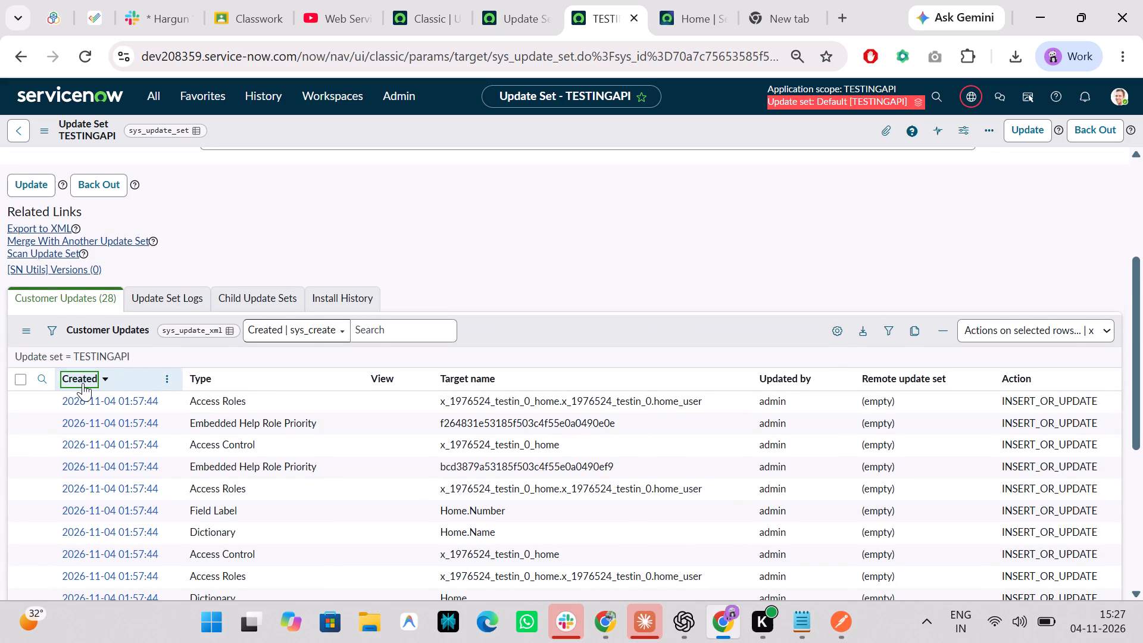
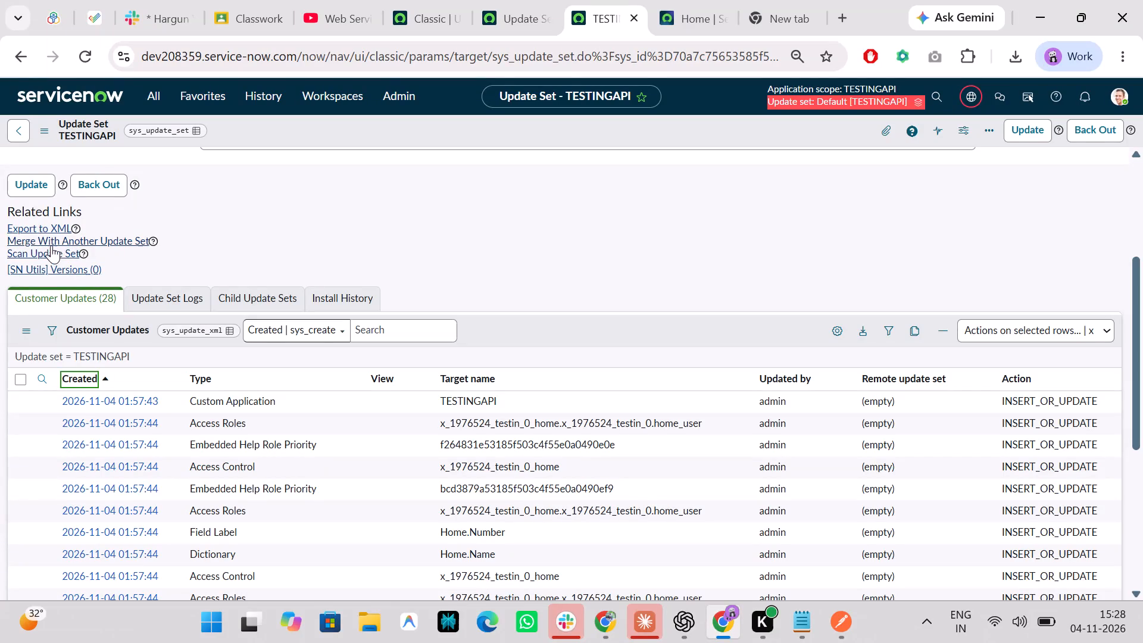
Export the published TESTINGAPI update set to an XML file.
click(33, 229)
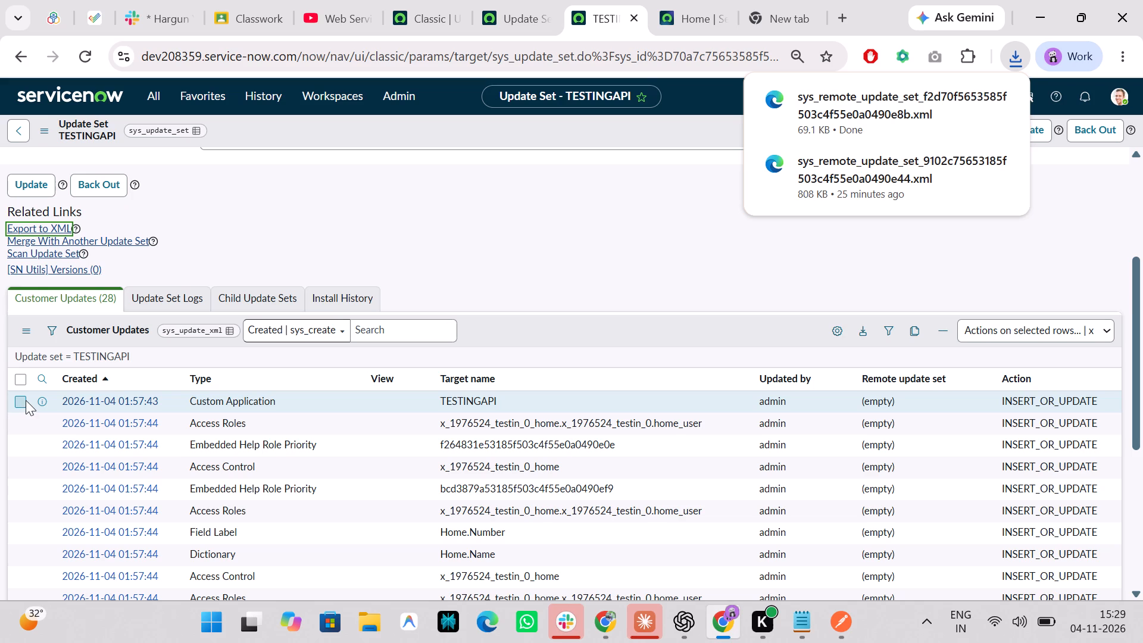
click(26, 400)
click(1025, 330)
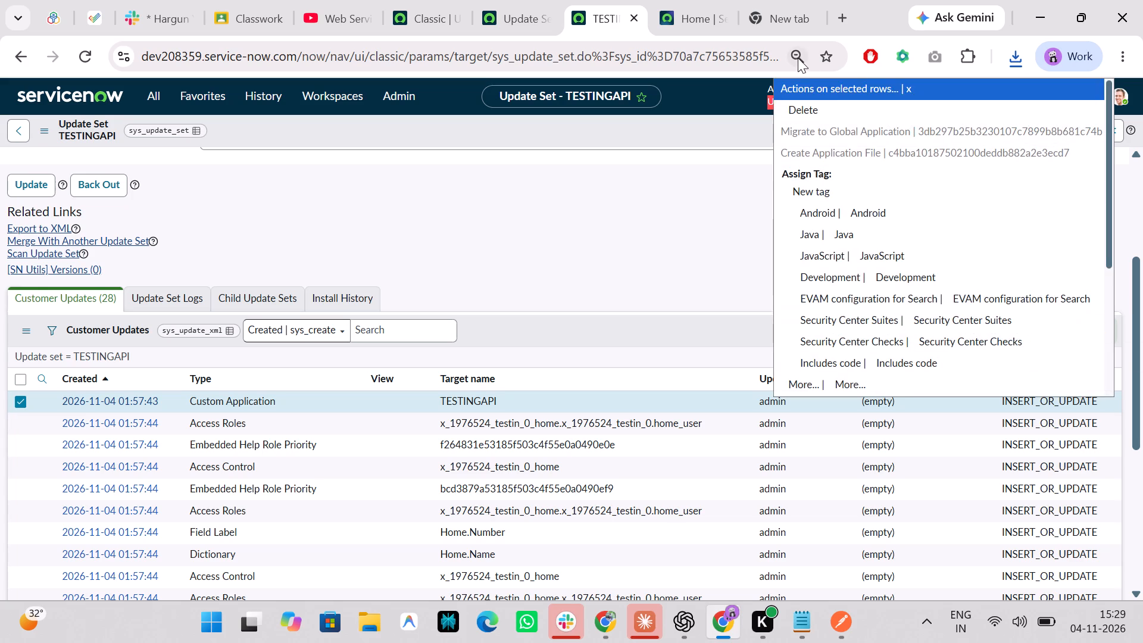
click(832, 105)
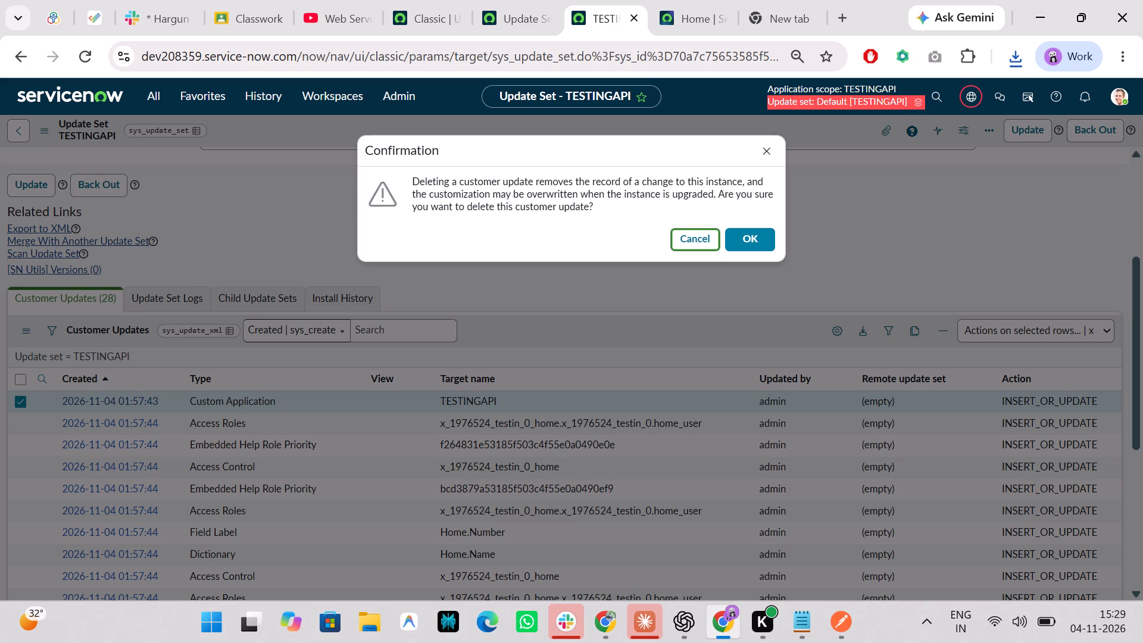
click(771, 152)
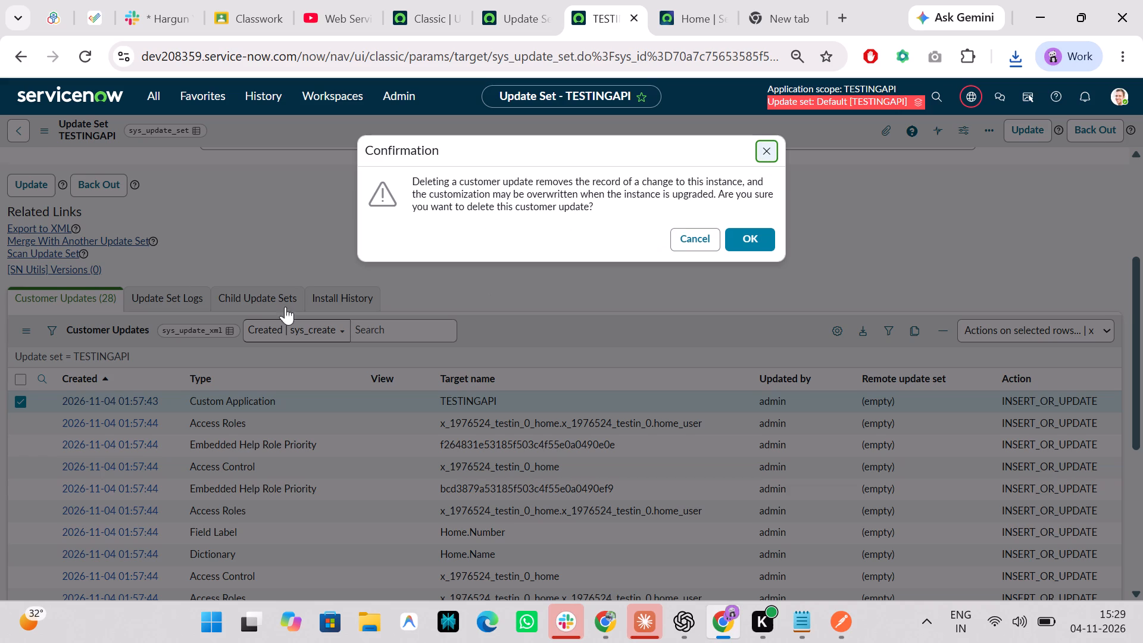
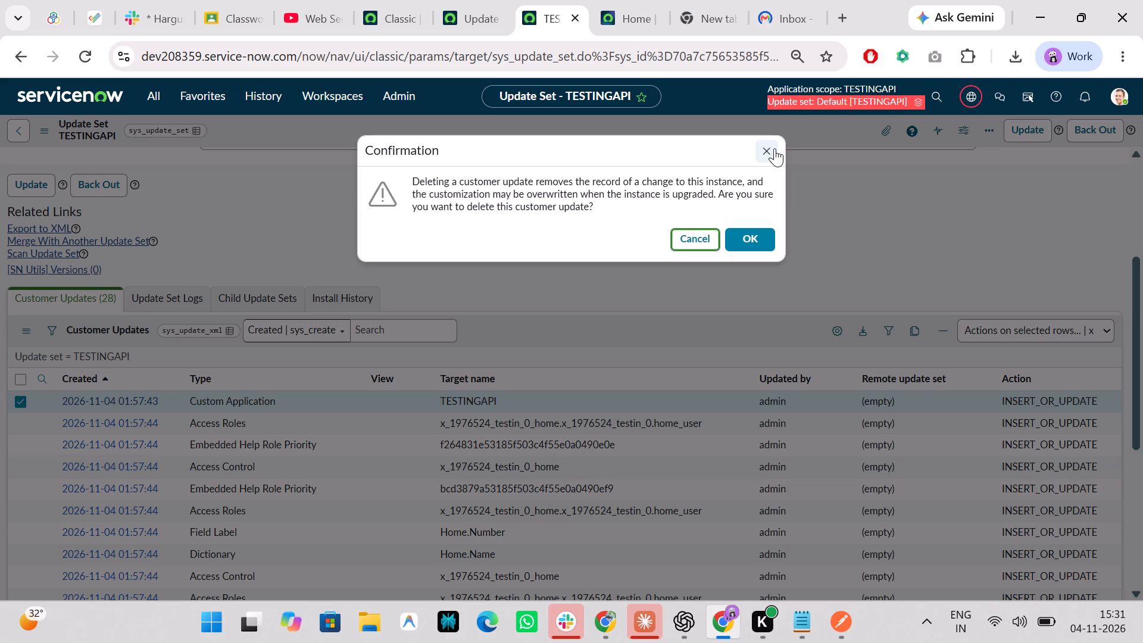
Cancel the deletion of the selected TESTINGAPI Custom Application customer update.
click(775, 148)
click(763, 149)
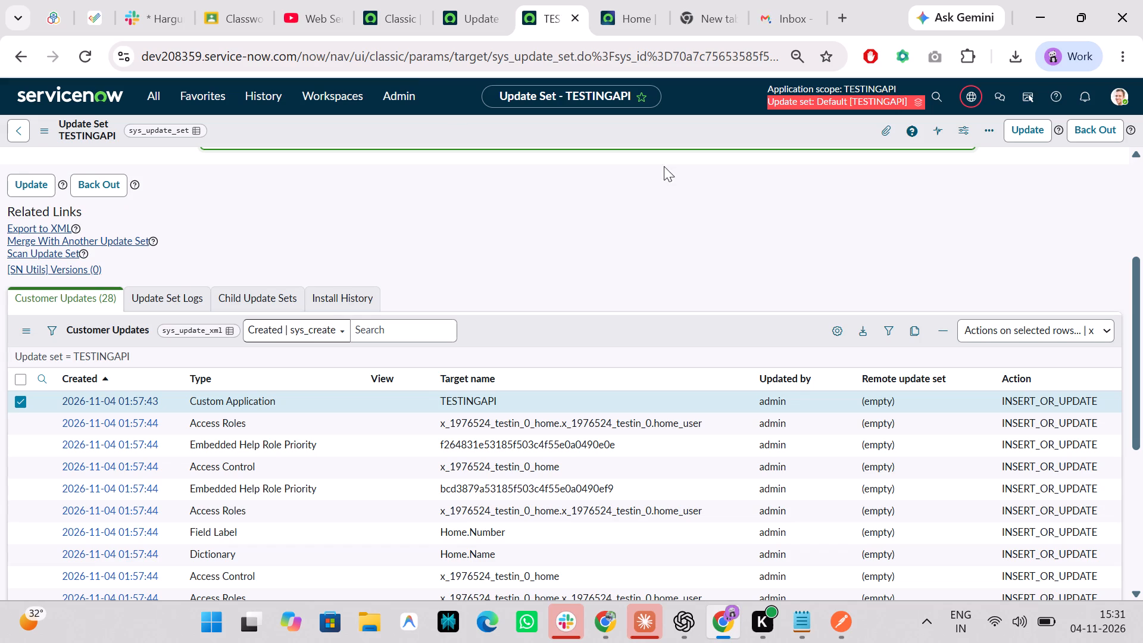
Return to the Update Sets list and refresh it.
click(508, 0)
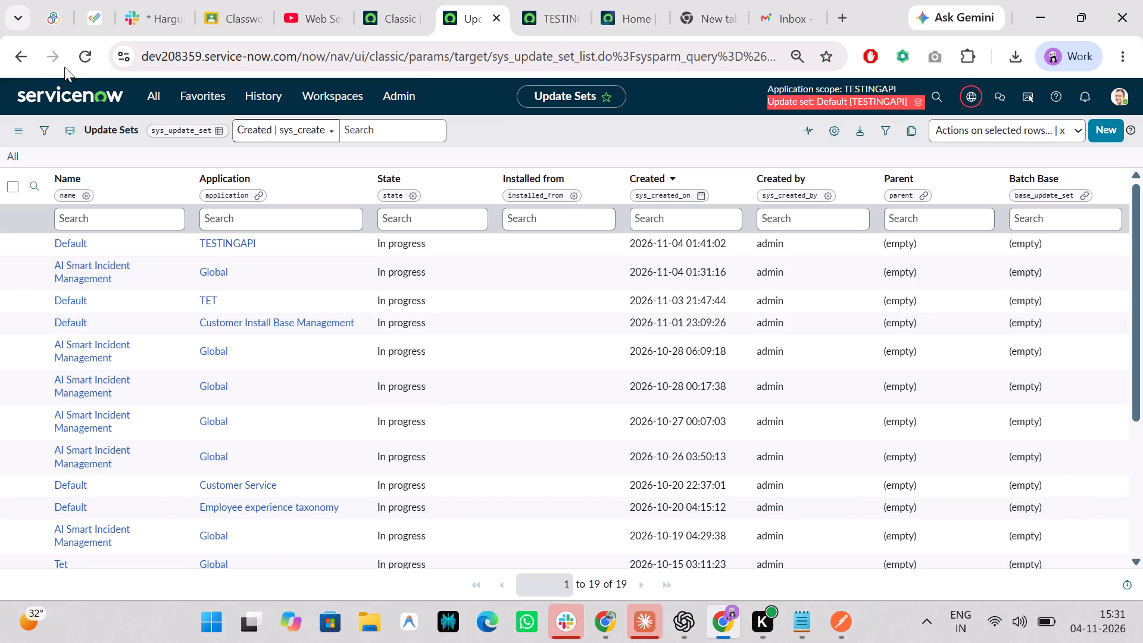
click(14, 129)
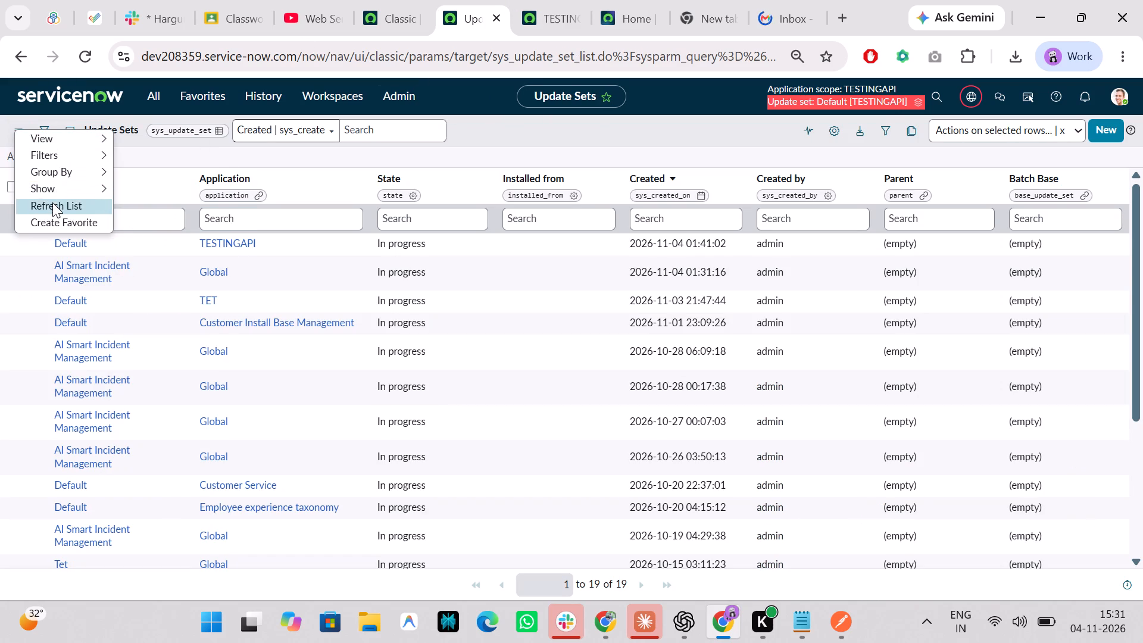
click(52, 202)
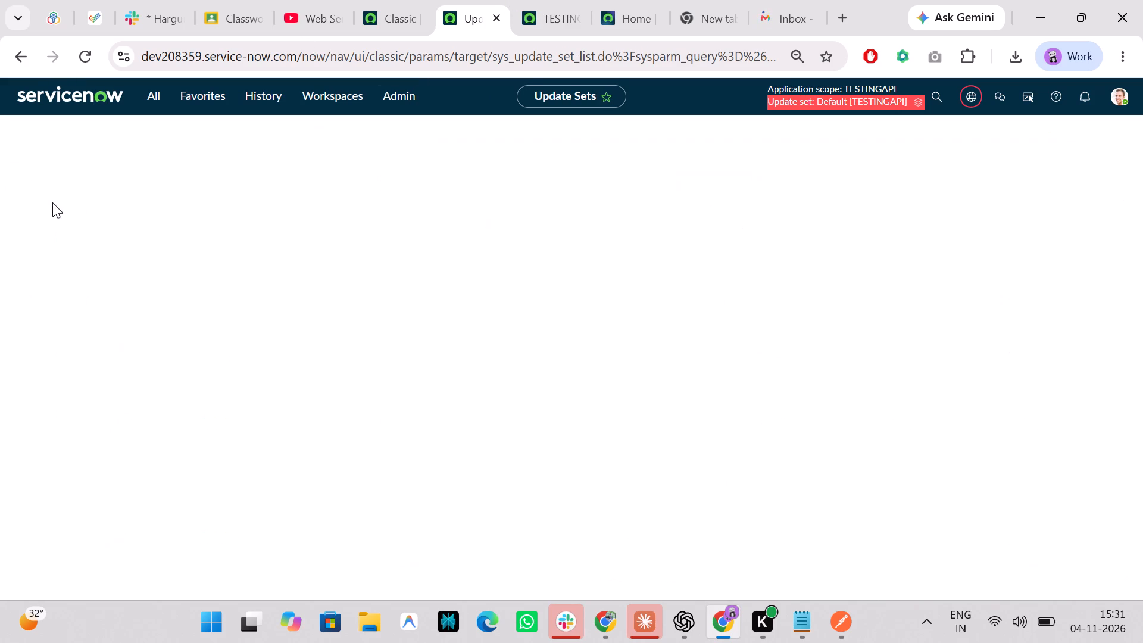
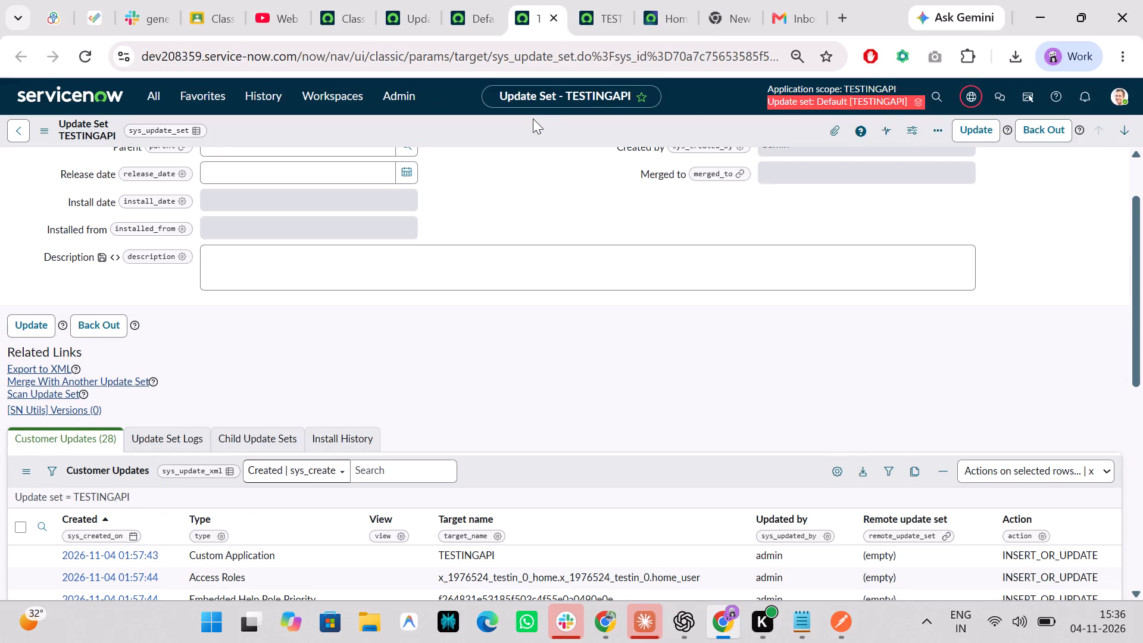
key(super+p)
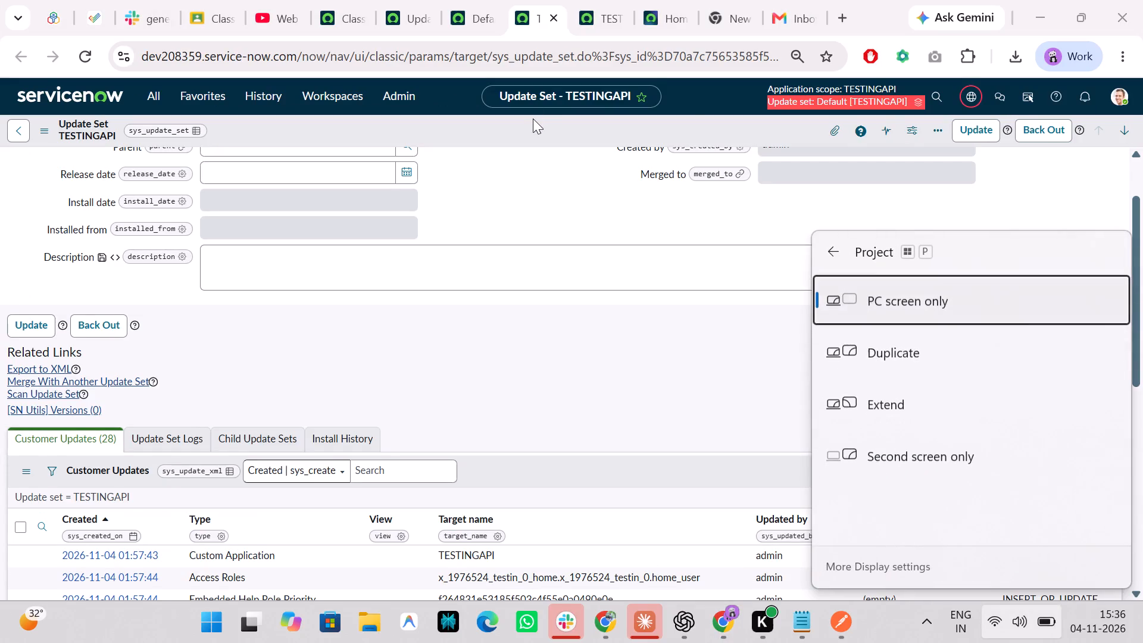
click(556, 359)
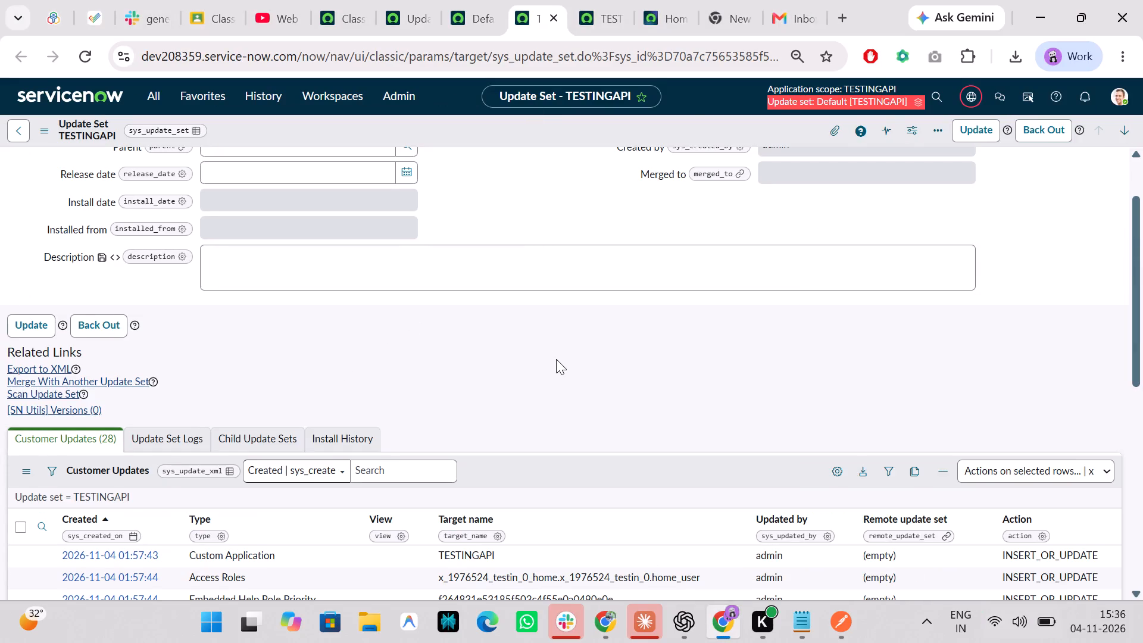